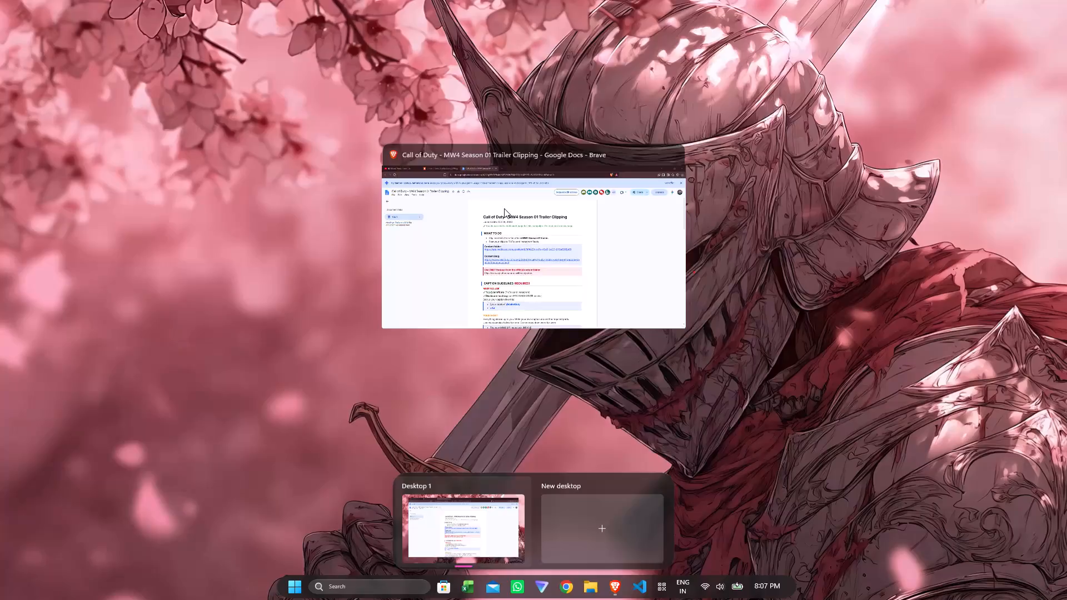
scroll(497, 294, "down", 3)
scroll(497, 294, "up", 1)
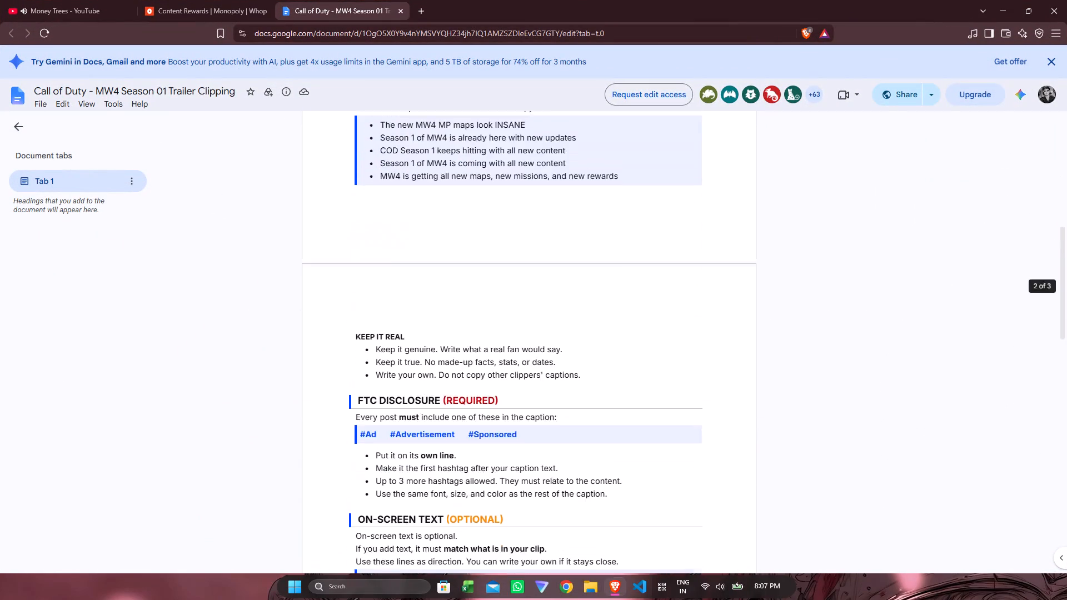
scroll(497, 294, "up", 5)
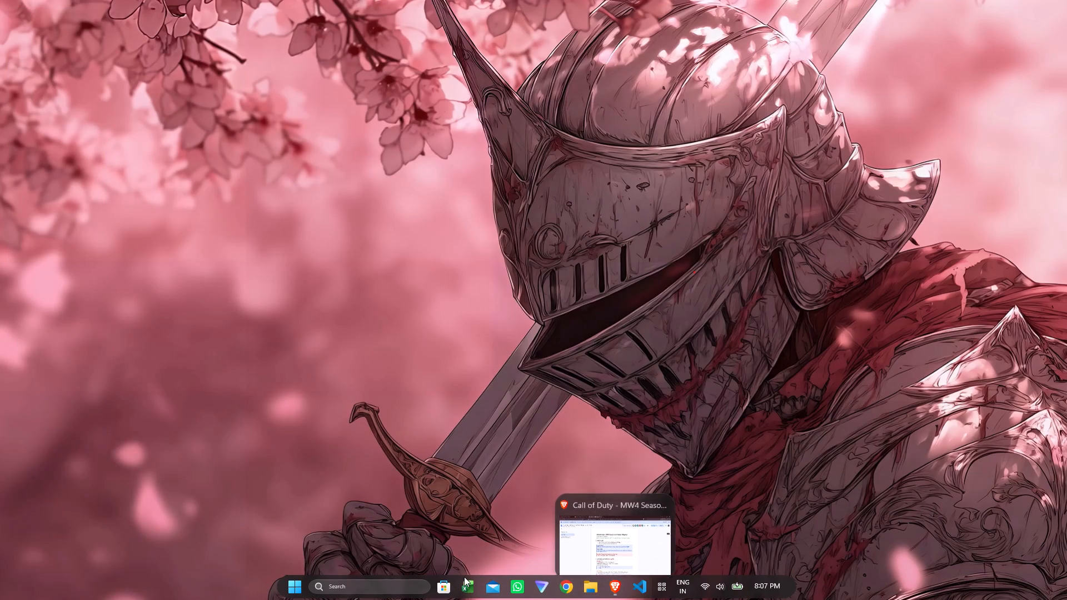
Launch the CapCut video editor.
left_click(294, 582)
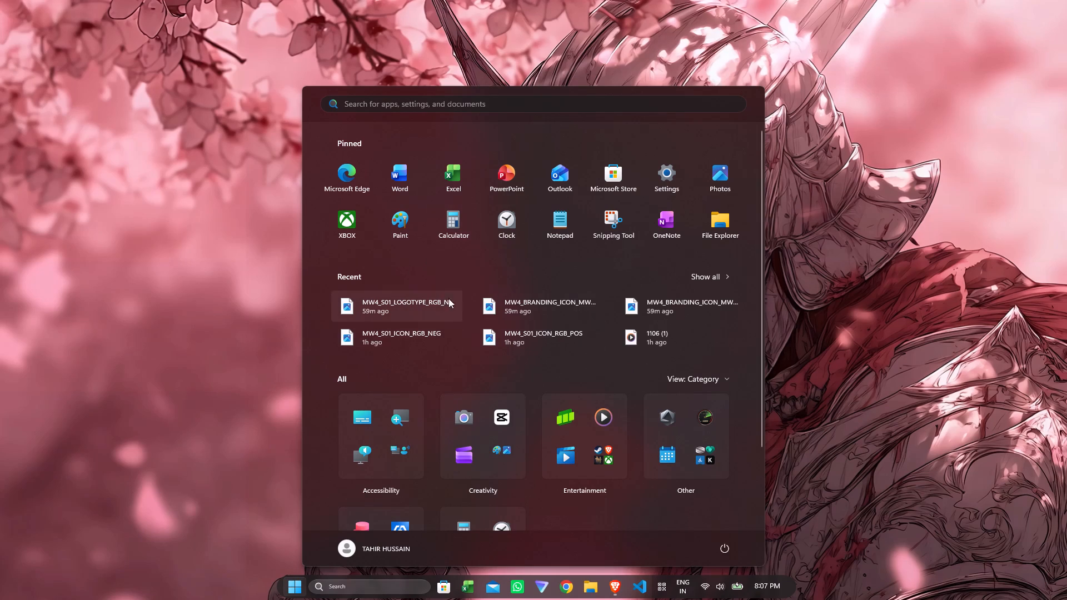
left_click(498, 419)
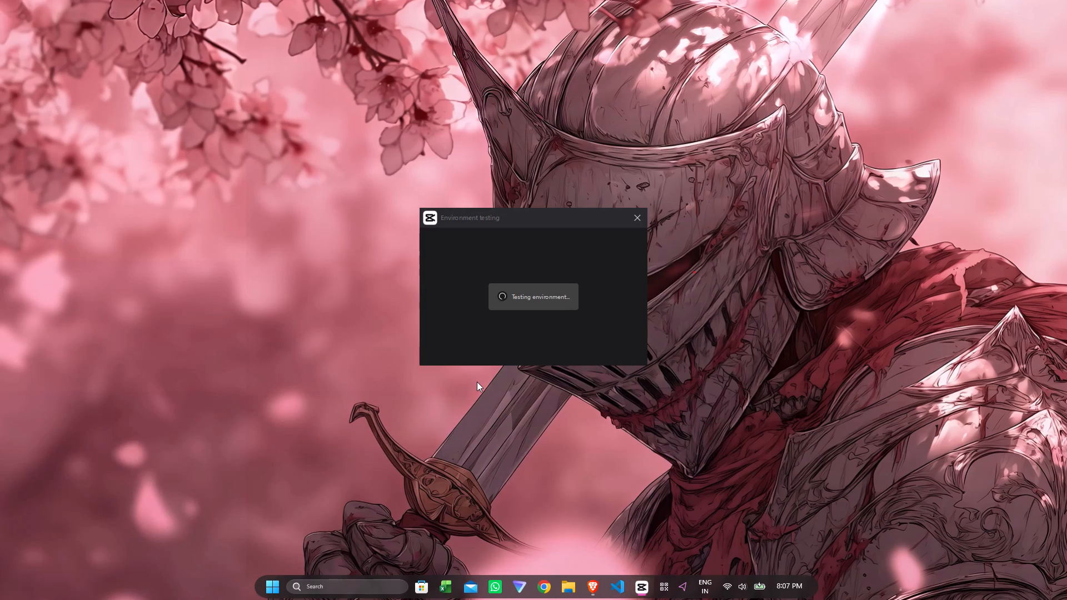
Switch to Brave and search in a new tab for "is it ok to upload 2 reels in 1 hour".
left_click(591, 592)
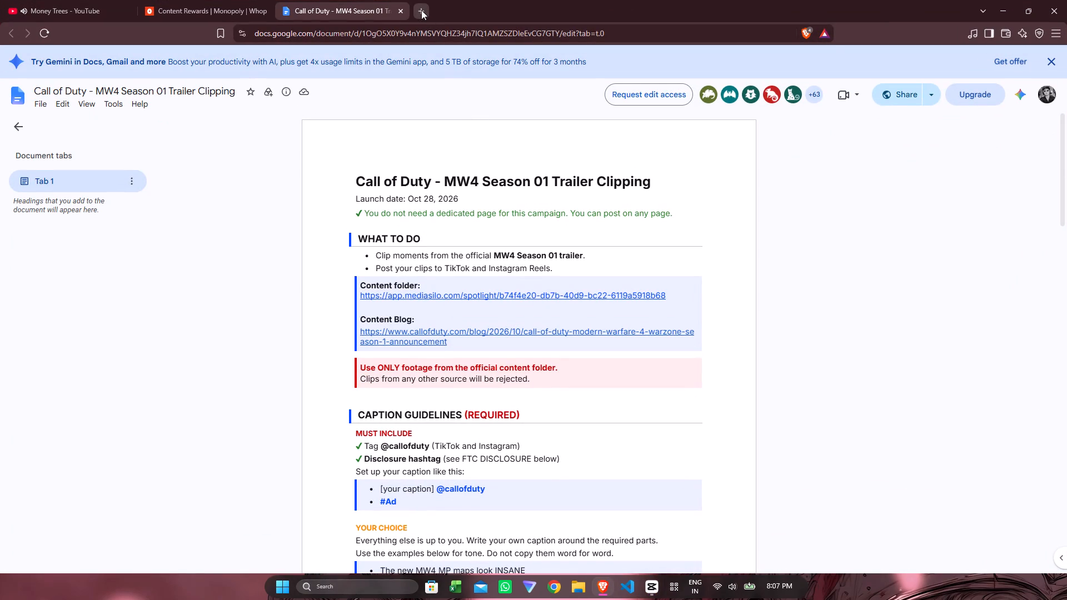
left_click(421, 10)
left_click(473, 153)
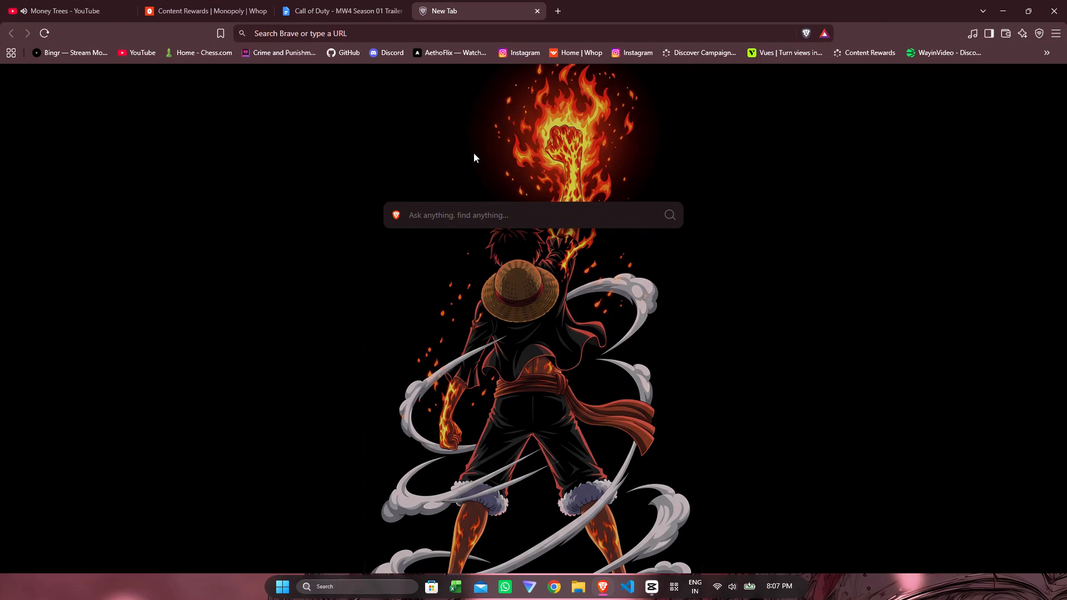
type("is it oka")
key("BackSpace")
key("space")
type("to uploa")
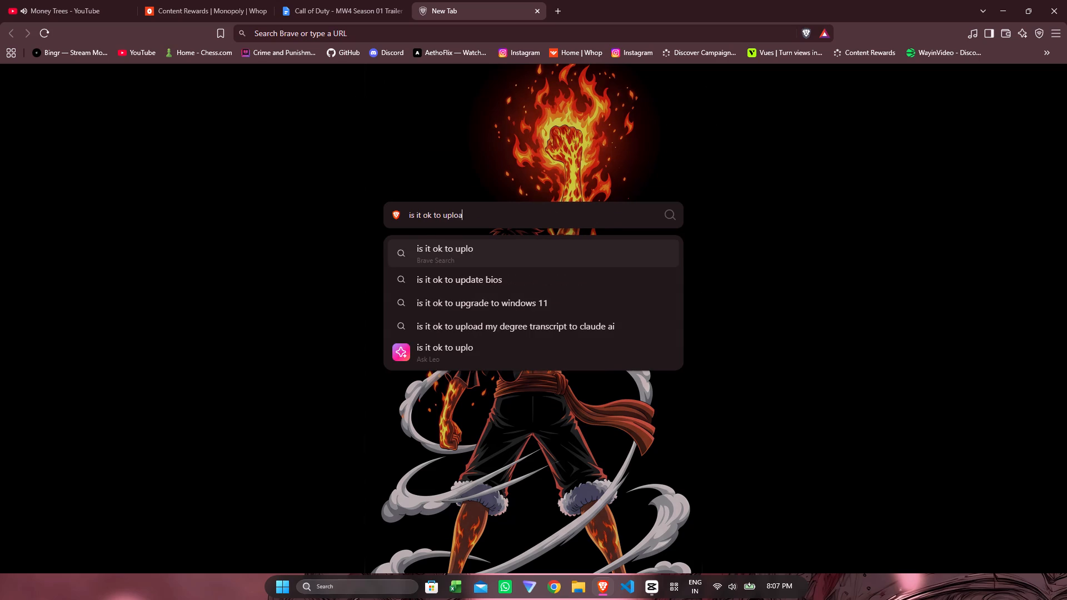
type("d")
key("space")
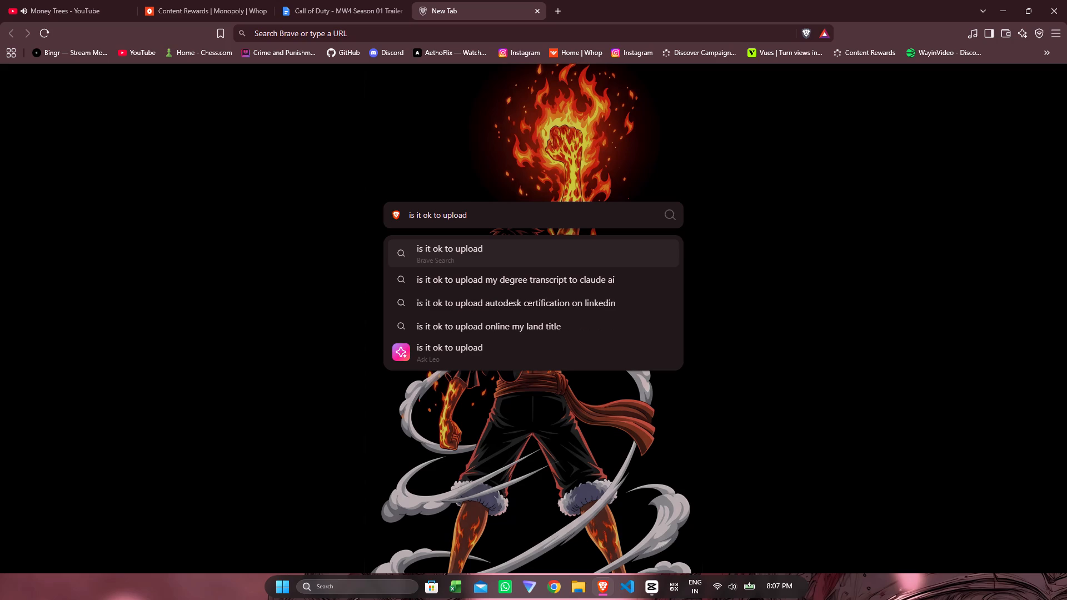
key("3")
key("BackSpace")
type("2")
key("space")
type("reel")
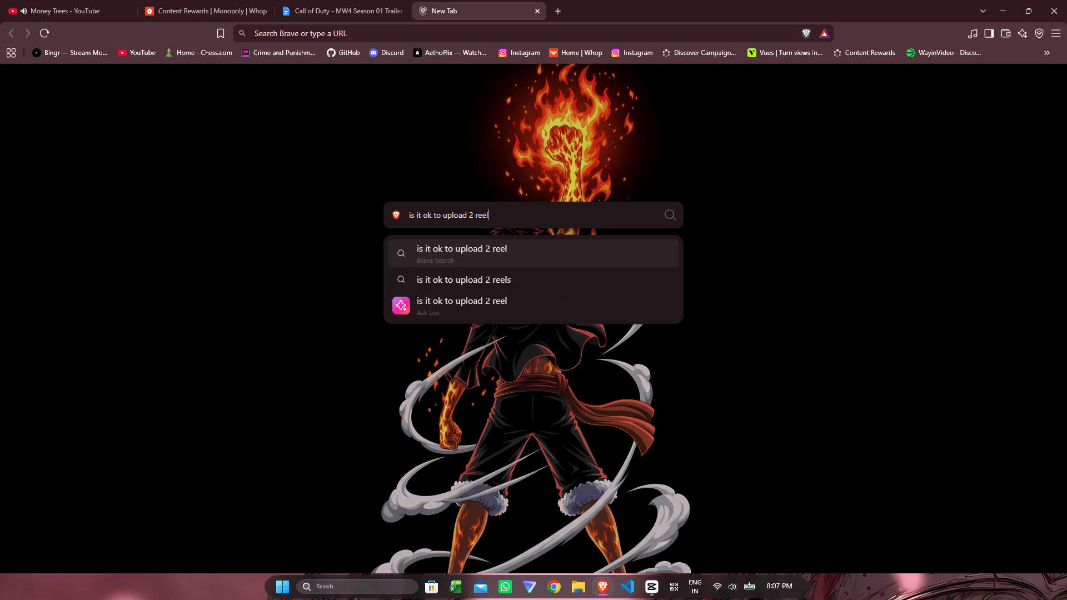
type("s")
key("space")
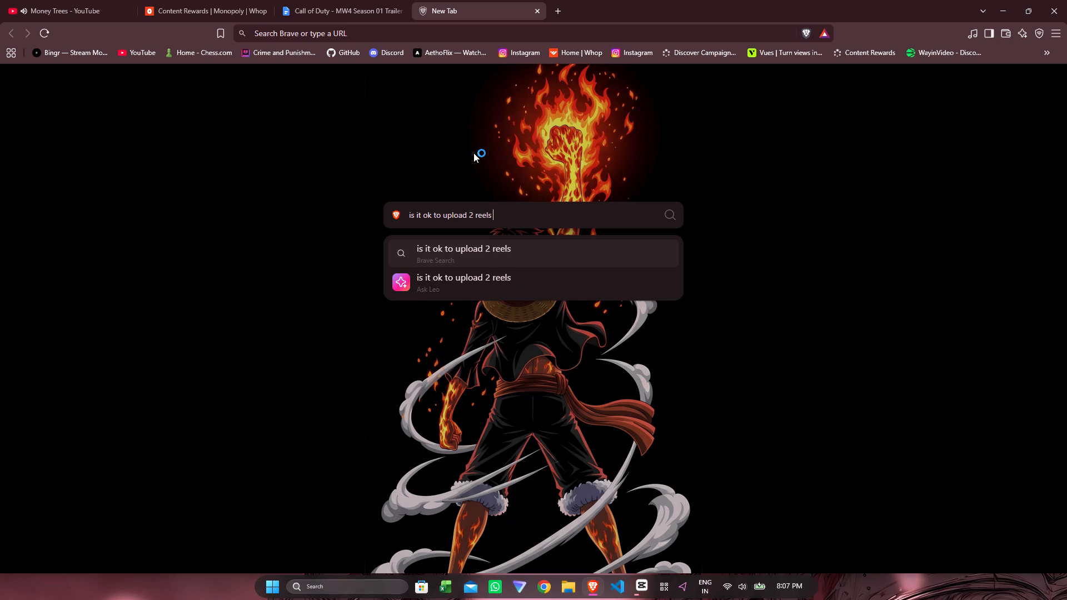
Complete the web search "is it ok to upload 2 reels in 1 hour" and expand the full AI-generated answer to read it.
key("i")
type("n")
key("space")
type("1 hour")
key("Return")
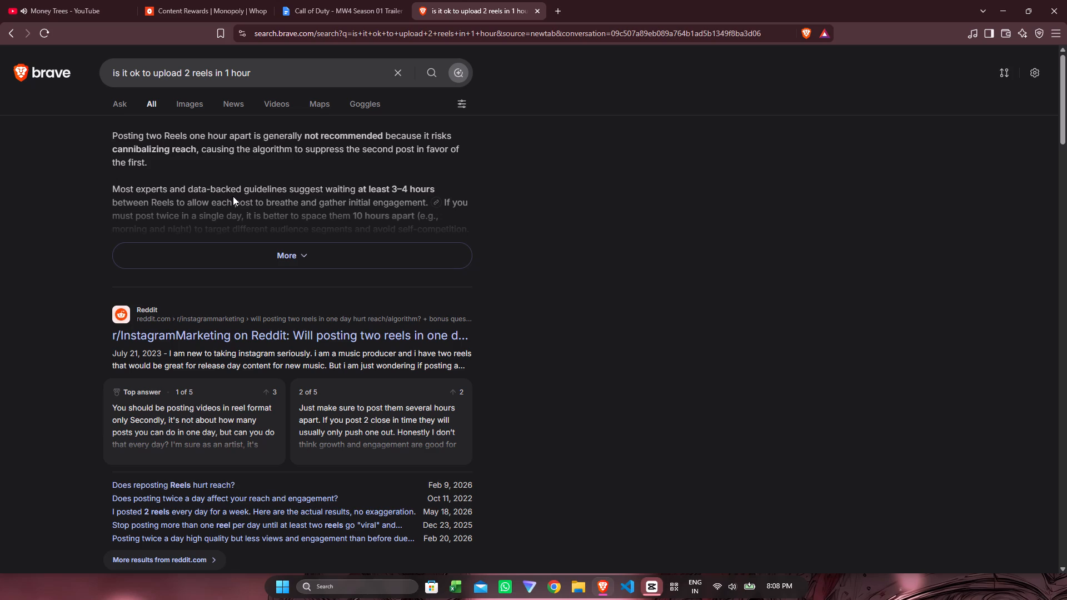
left_click(246, 245)
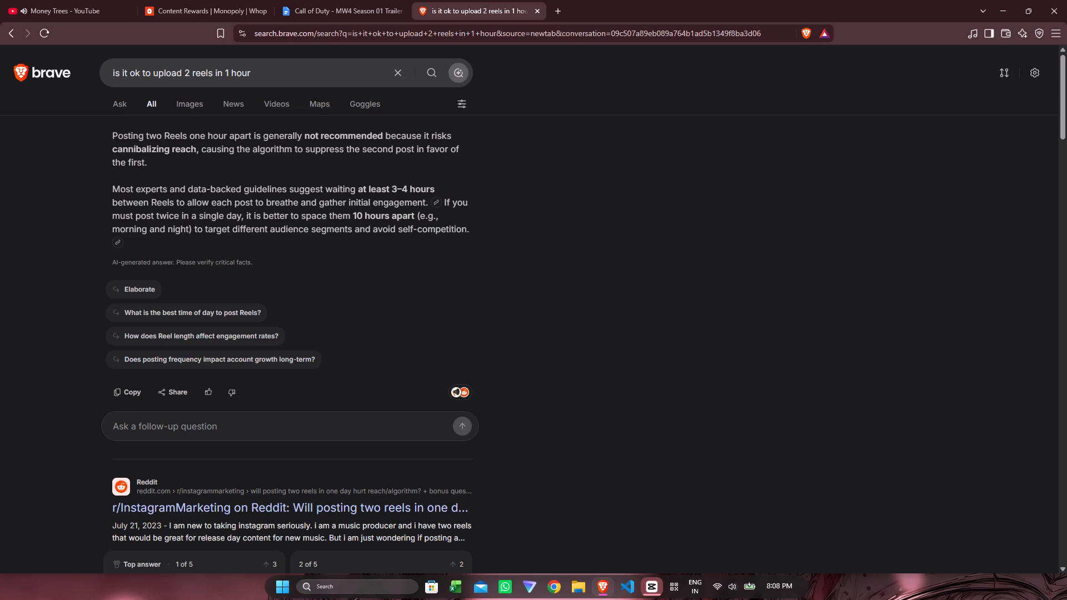
Read the AI answer and browse the search results for advice on spacing and frequency of Reels posts.
left_click_drag(114, 193, 283, 239)
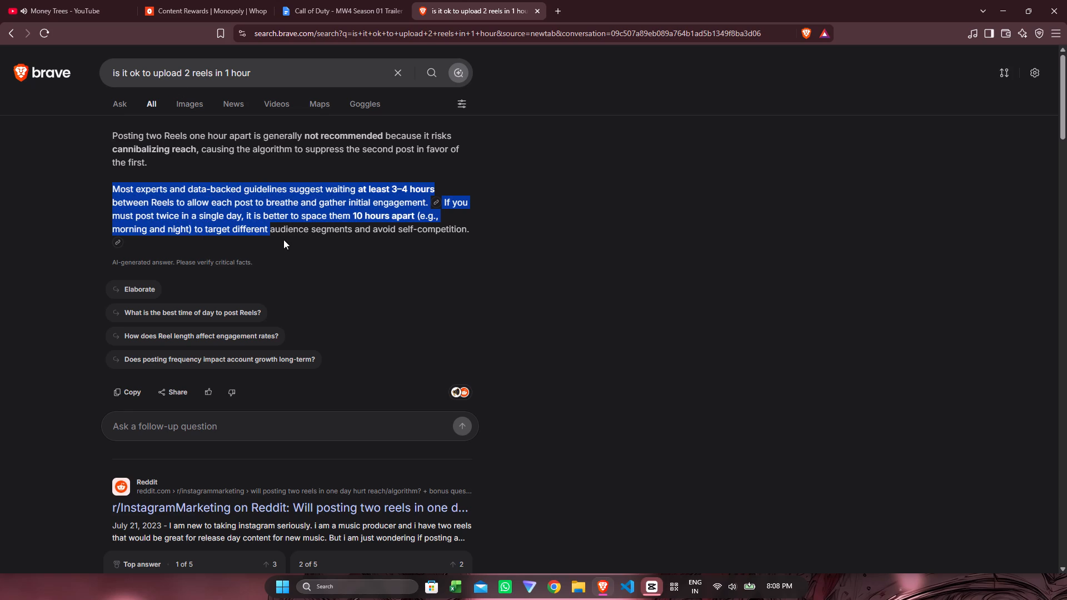
left_click_drag(283, 239, 285, 239)
scroll(285, 239, "down", 3)
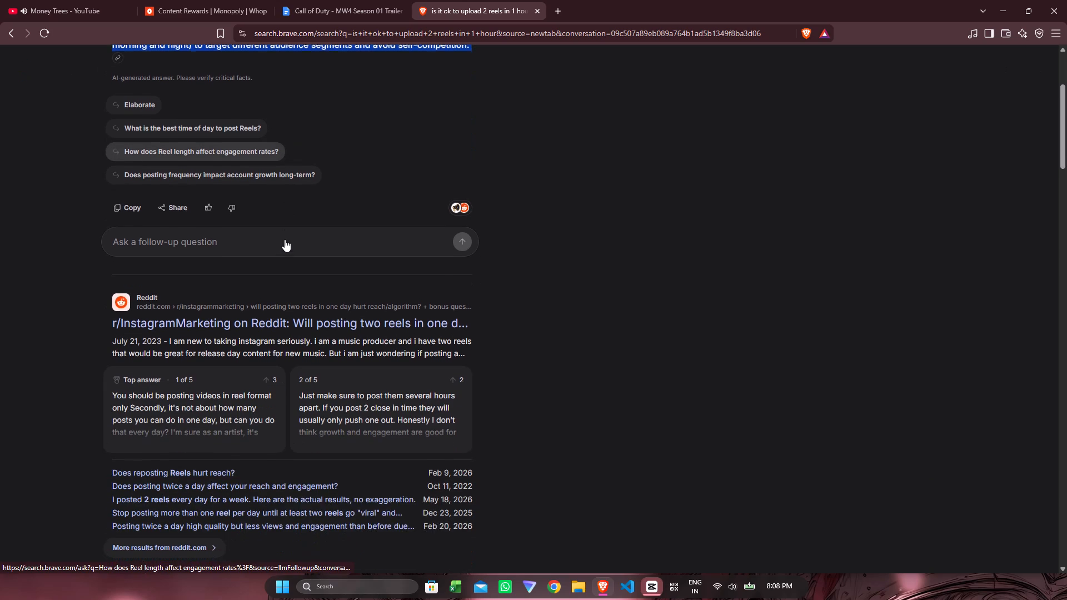
scroll(285, 239, "down", 2)
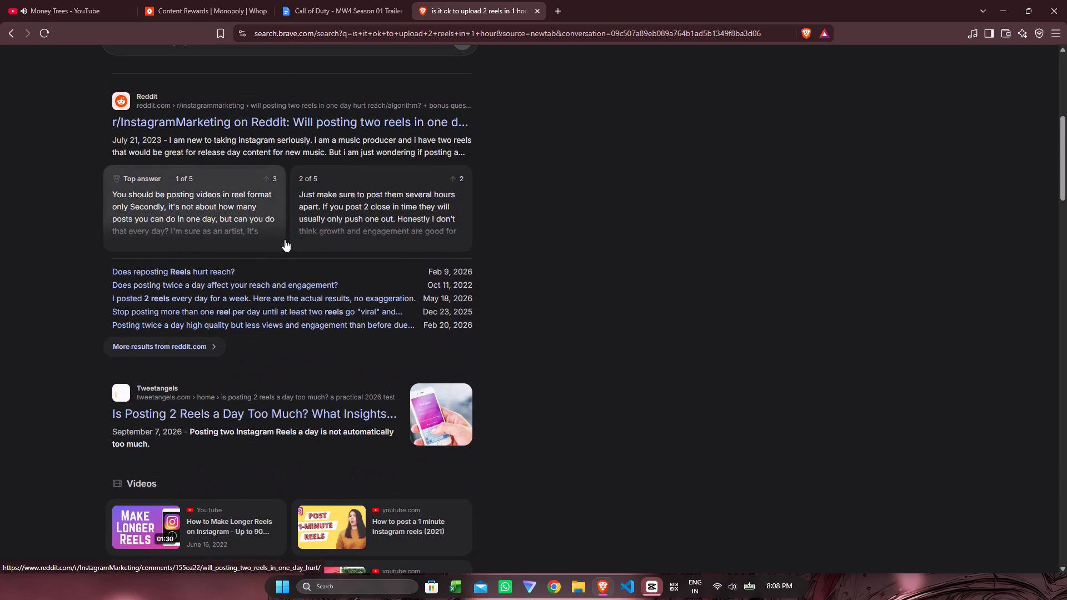
scroll(285, 239, "up", 2)
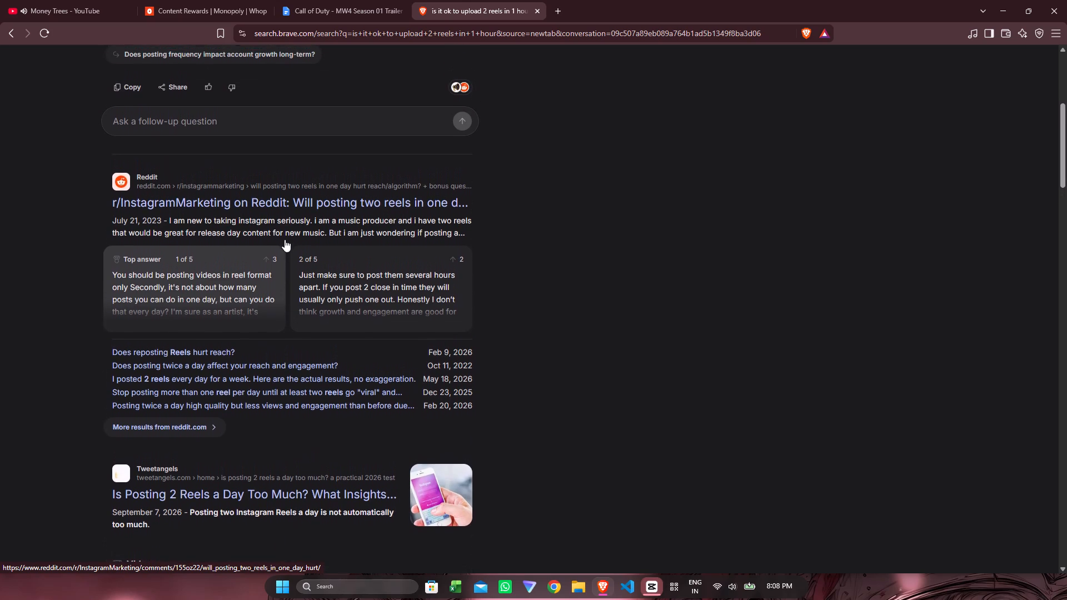
scroll(285, 239, "up", 1)
scroll(285, 239, "down", 1)
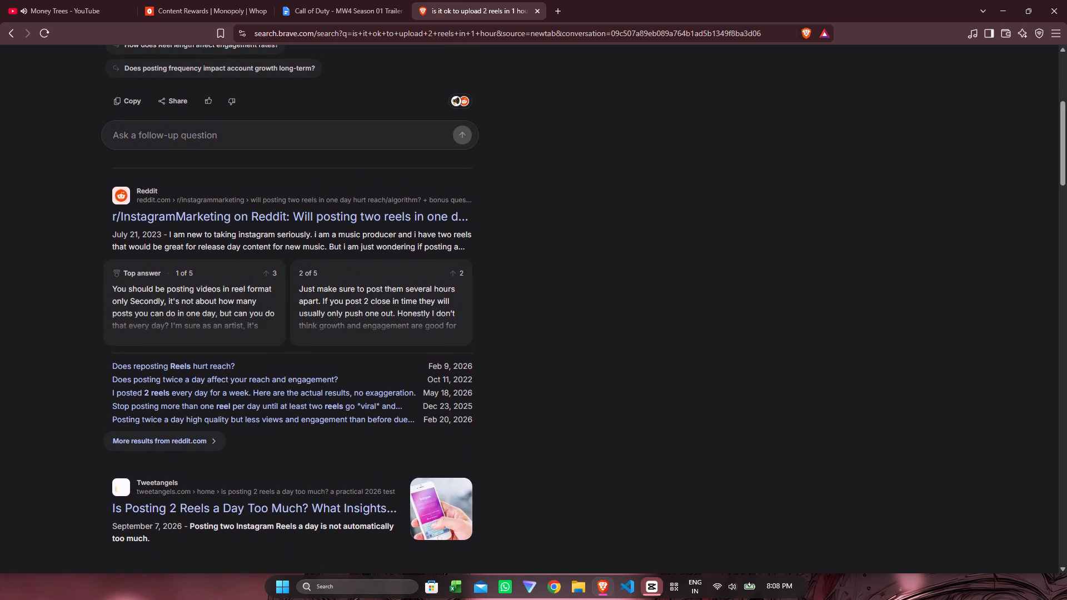
scroll(285, 239, "down", 1)
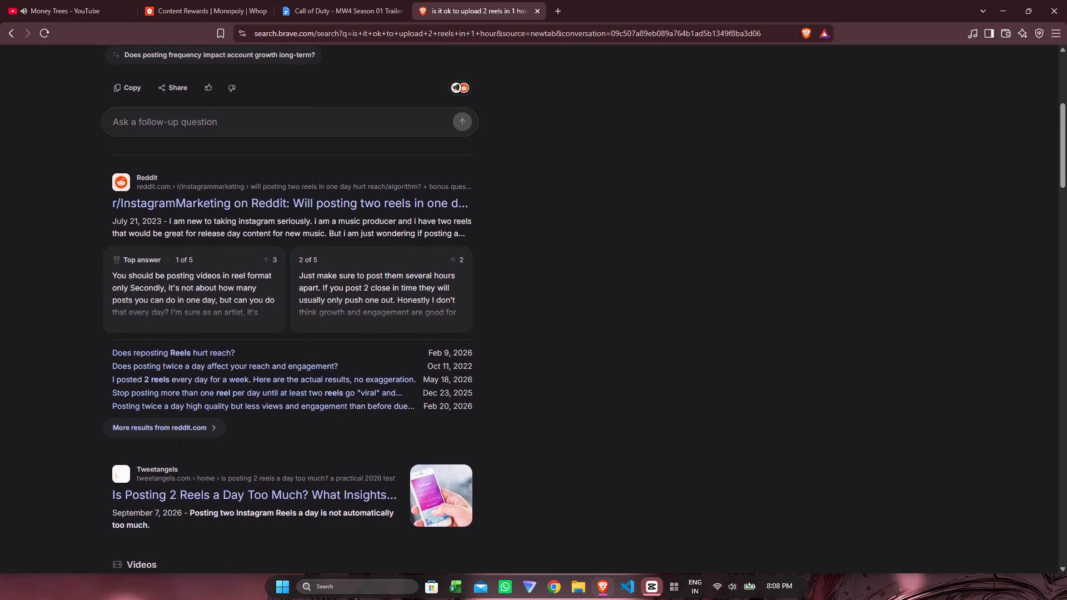
scroll(285, 239, "down", 2)
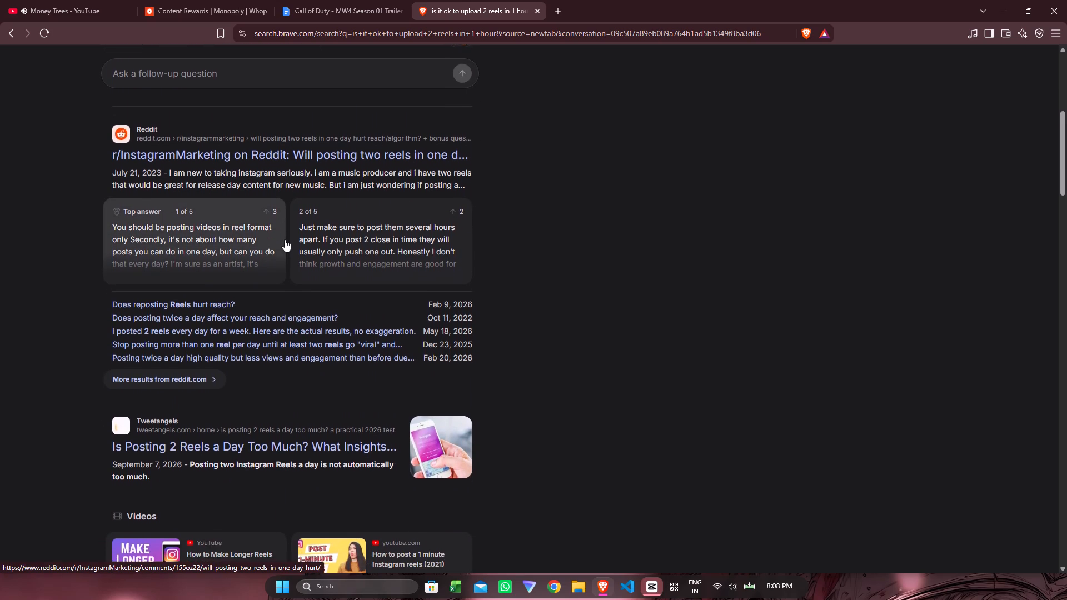
scroll(285, 239, "down", 4)
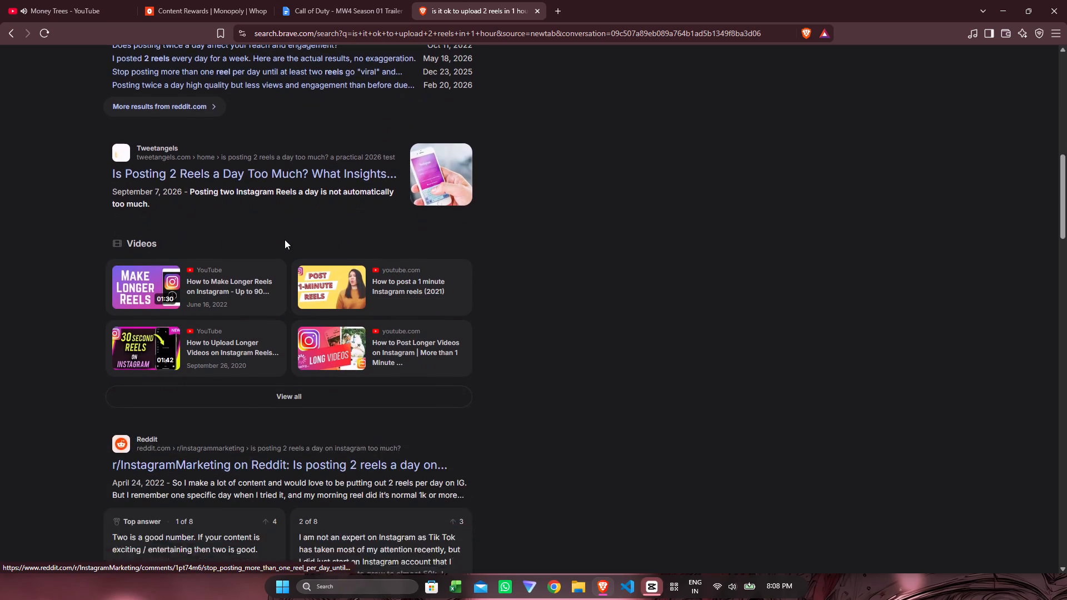
scroll(285, 239, "down", 4)
scroll(285, 239, "up", 1)
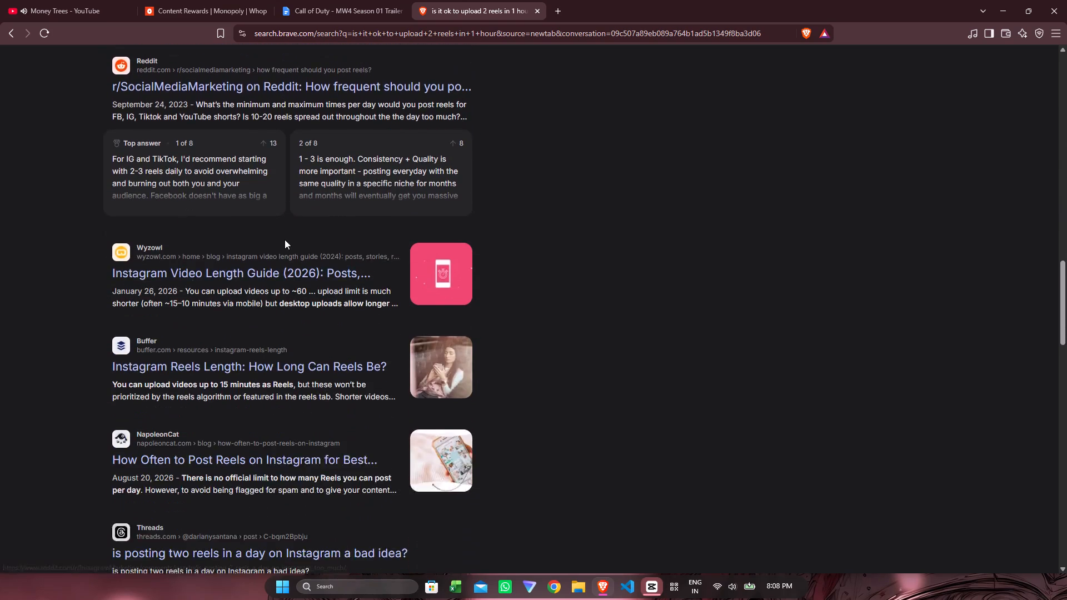
scroll(285, 239, "up", 1)
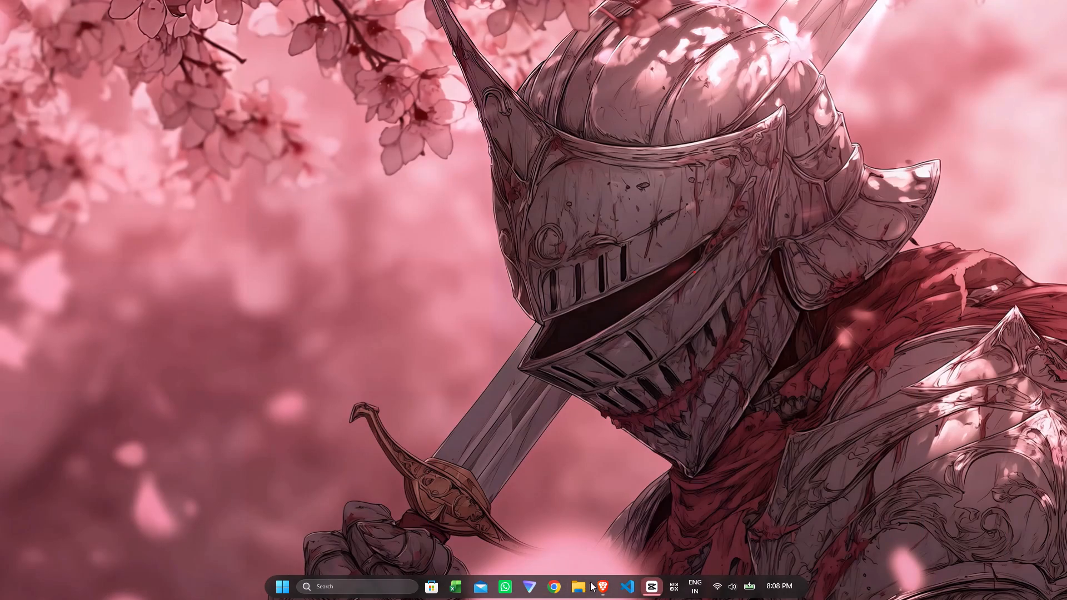
Switch to CapCut and create a new project.
left_click(649, 594)
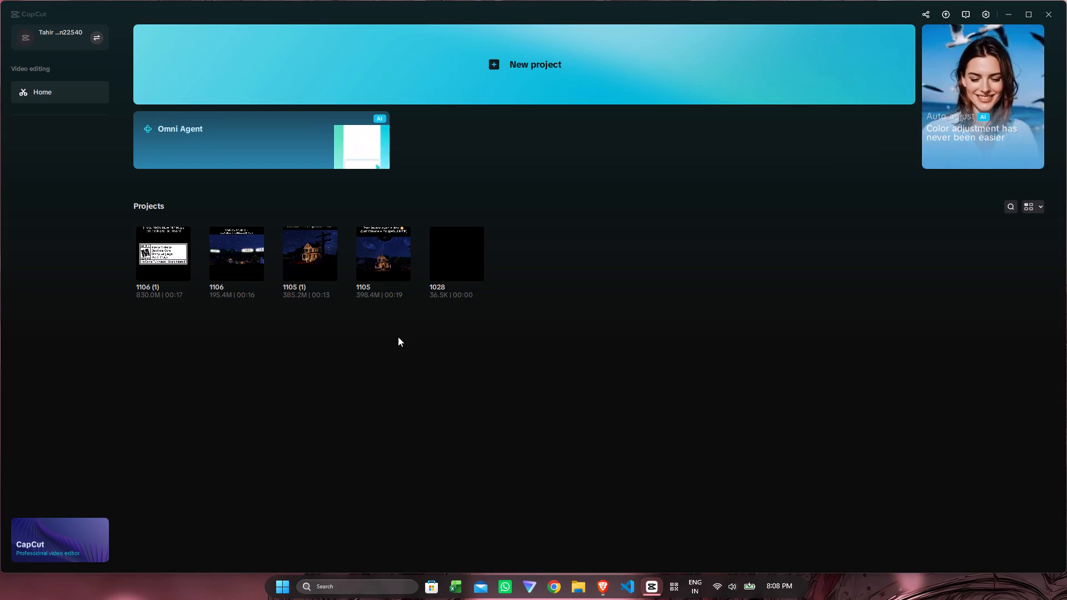
left_click(449, 64)
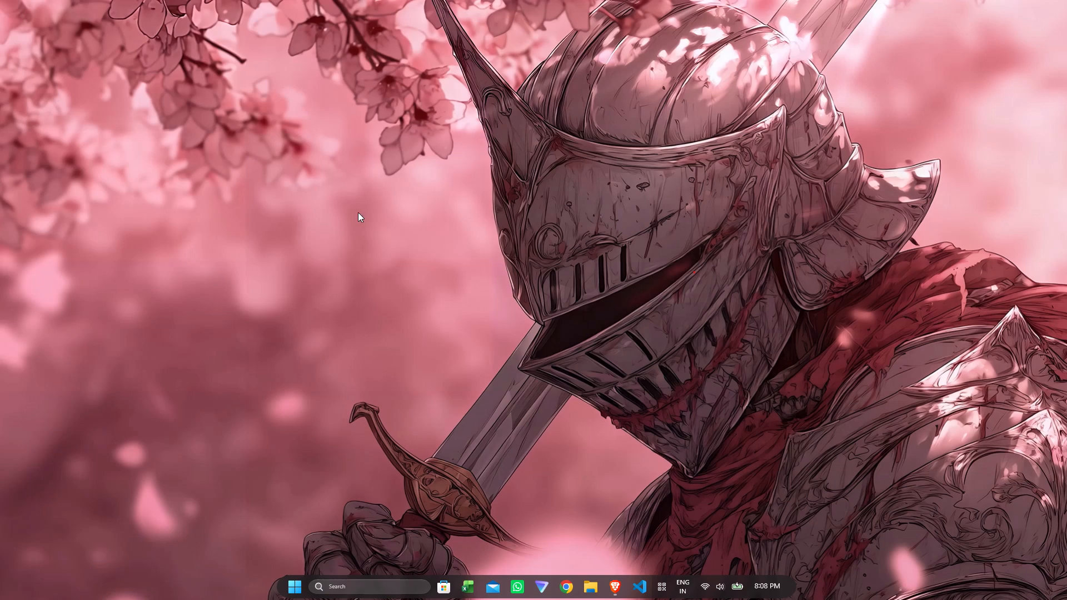
Import the video MW4_S1_Premium_TRAILER_FULL_COD_Channel_ESRB_16x9_4K from the COD folder and add it to the timeline.
left_click(241, 208)
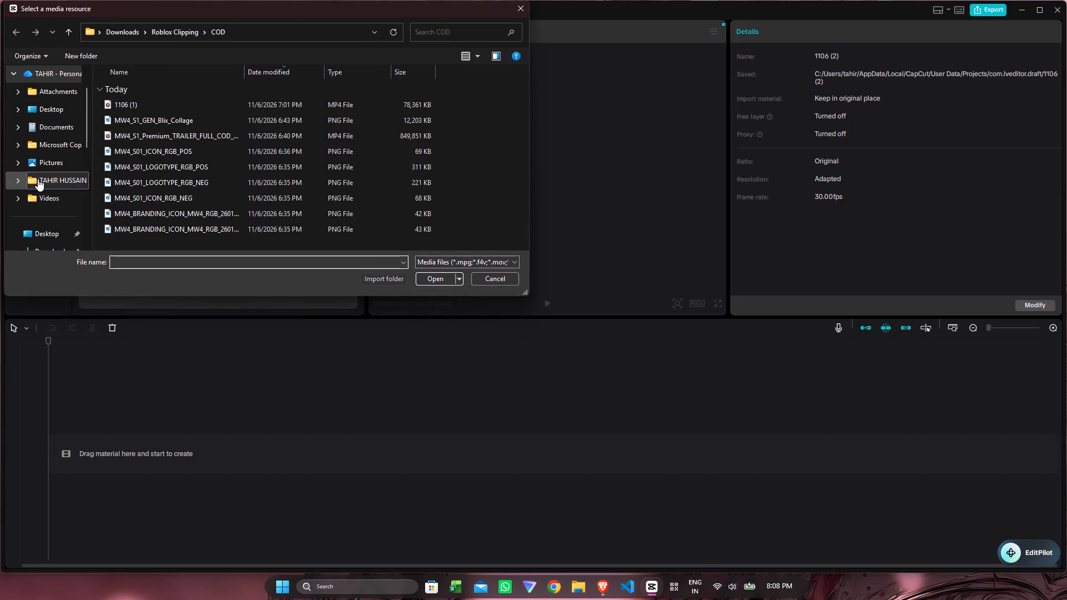
left_click(166, 138)
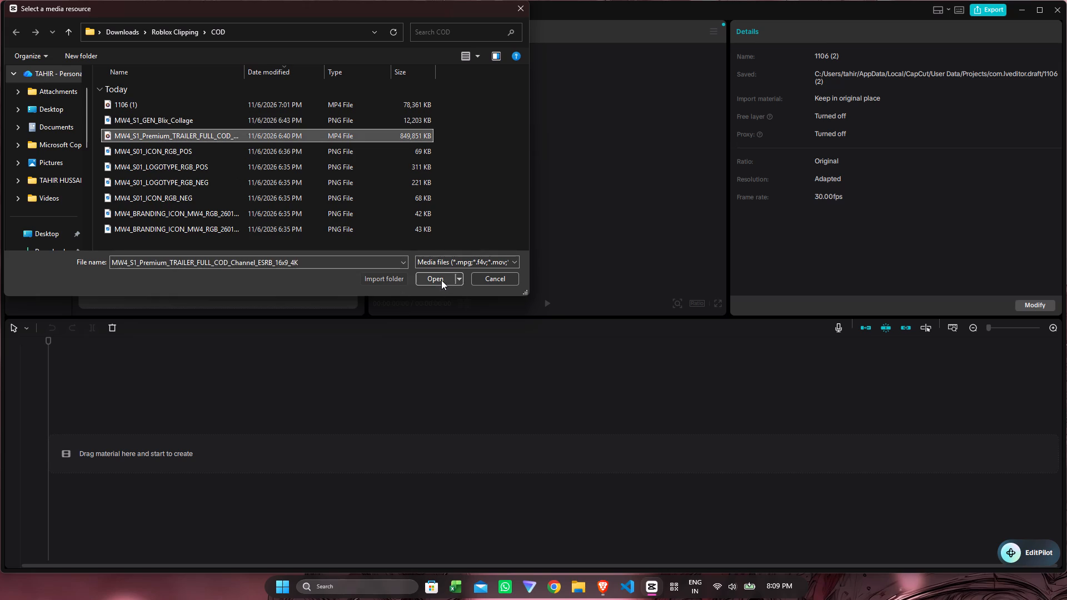
left_click(441, 280)
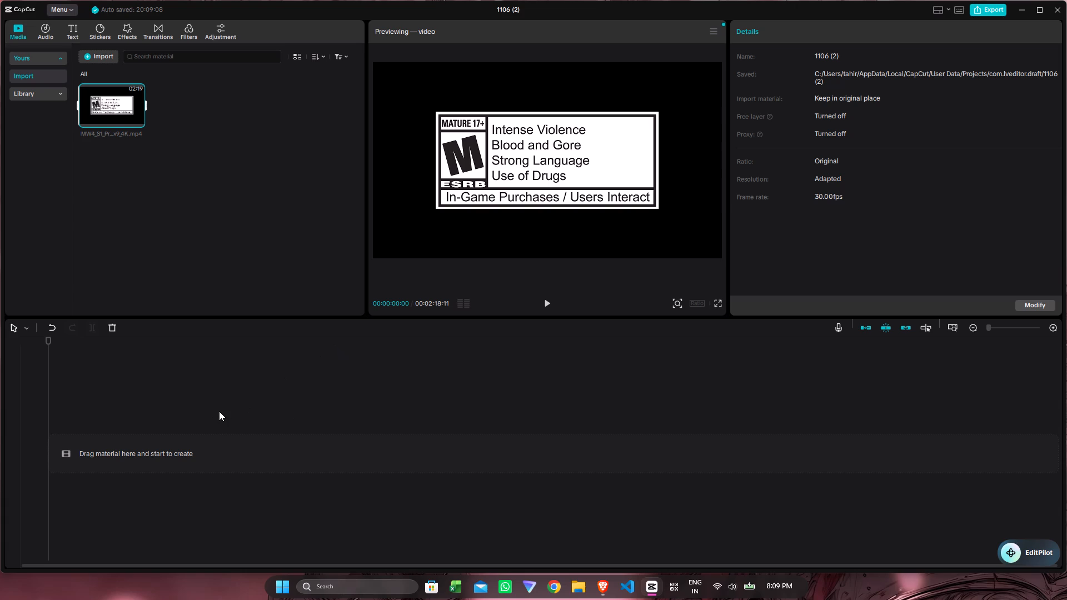
left_click(136, 120)
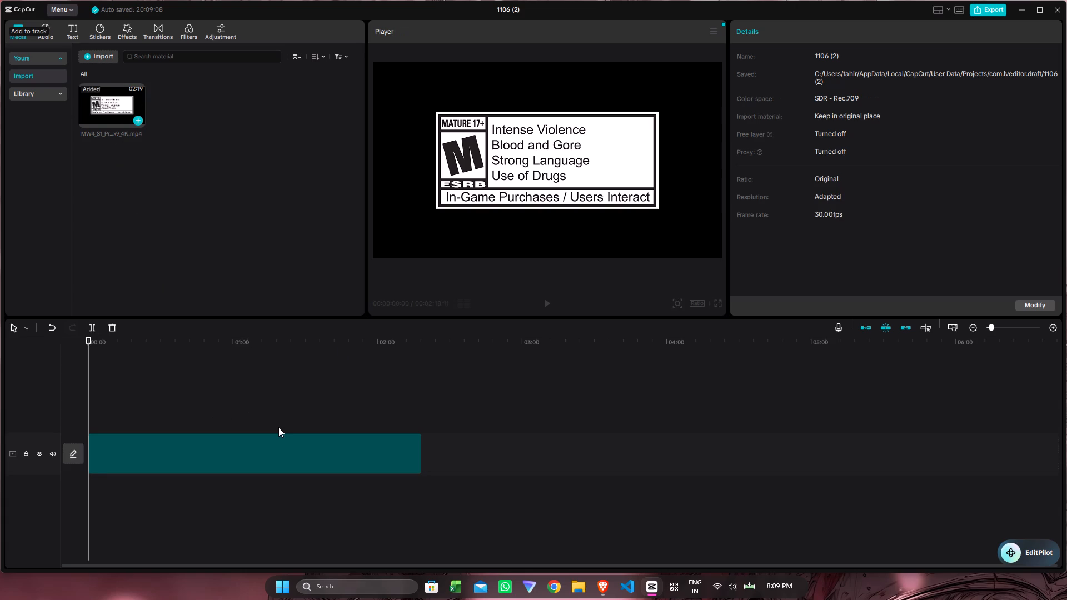
Skim the trailer on the timeline from about 0:47 back to the Season 1 title near 0:13.
scroll(278, 427, "up", 4, "ctrl")
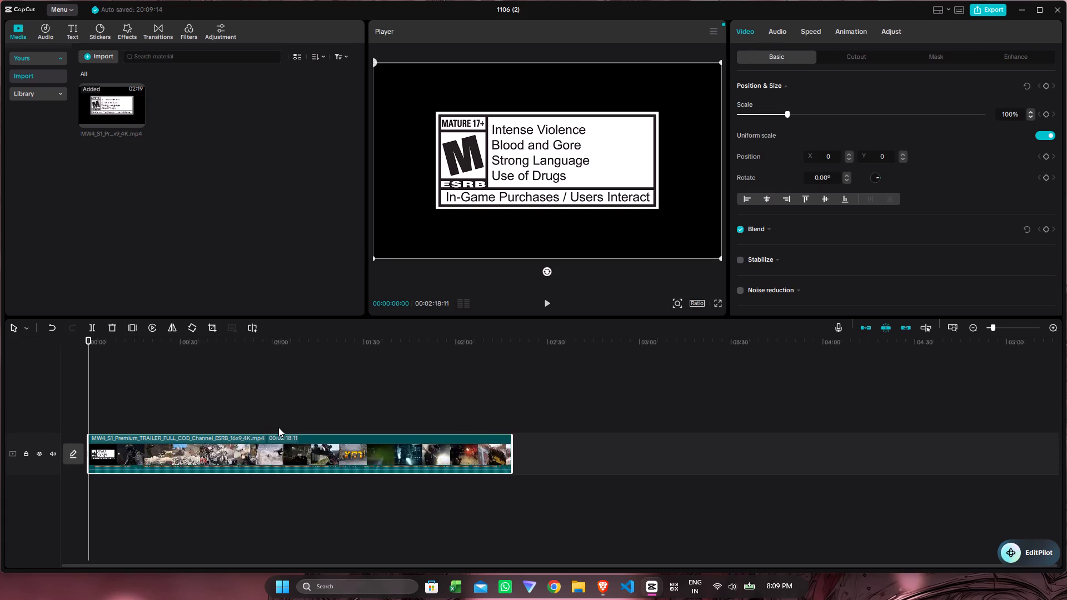
scroll(278, 427, "up", 4, "ctrl")
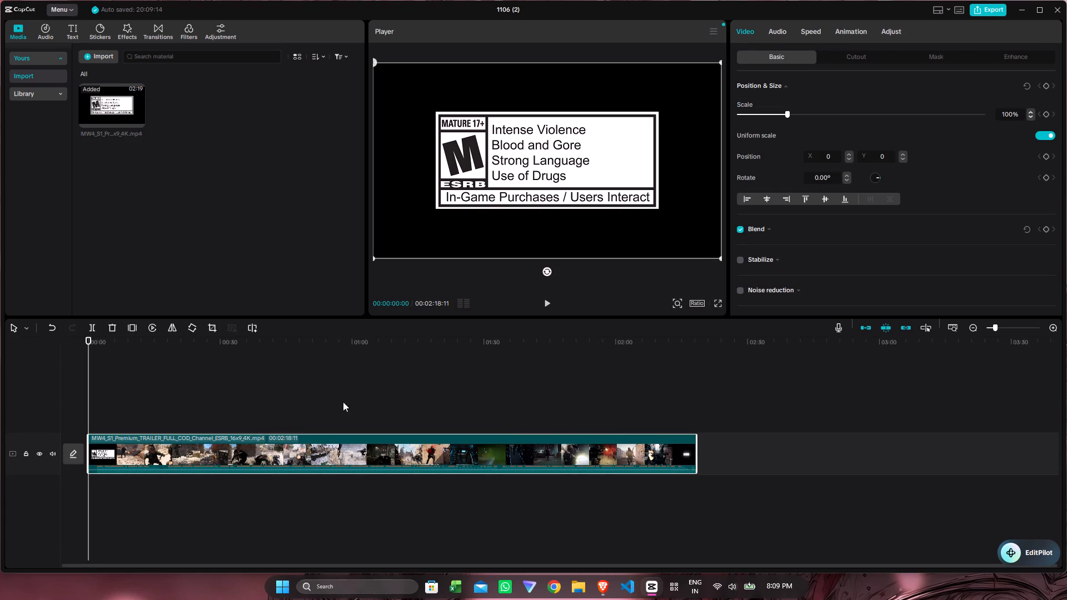
double_click(297, 398)
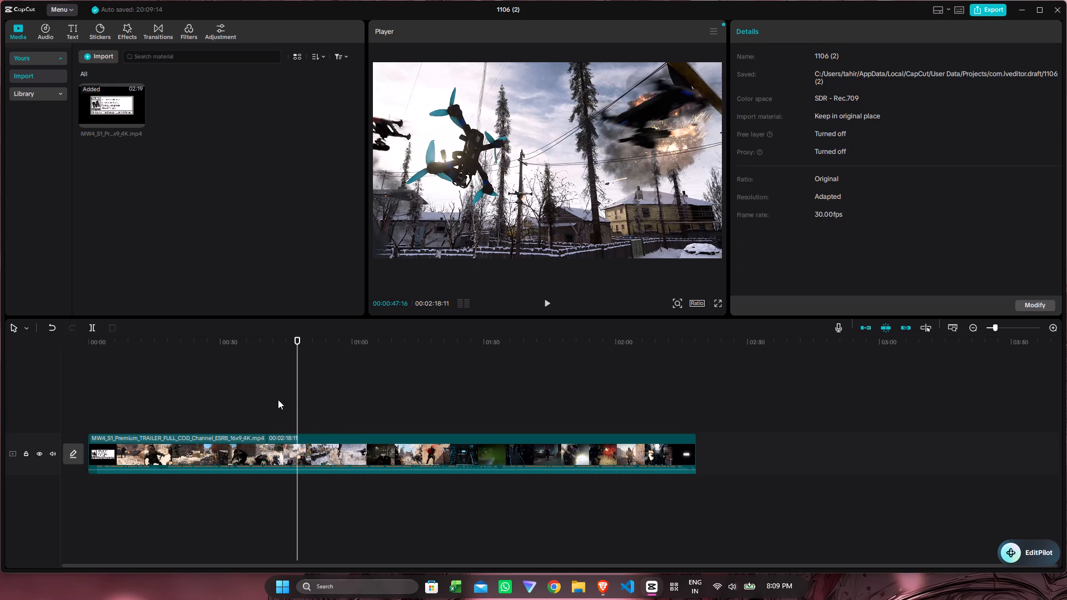
left_click(278, 399)
left_click_drag(278, 399, 261, 401)
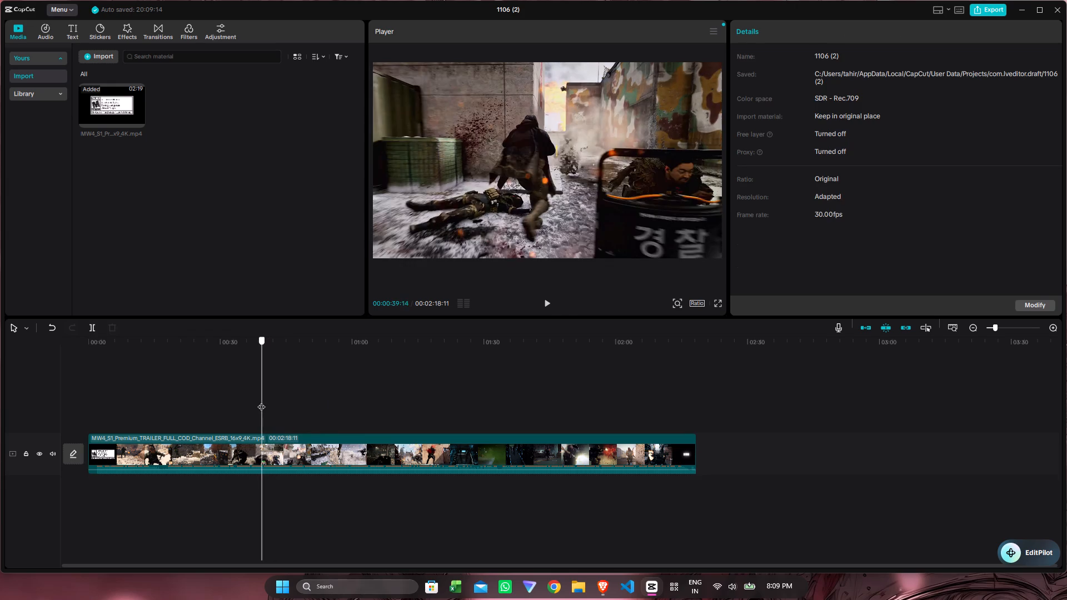
left_click_drag(261, 401, 209, 402)
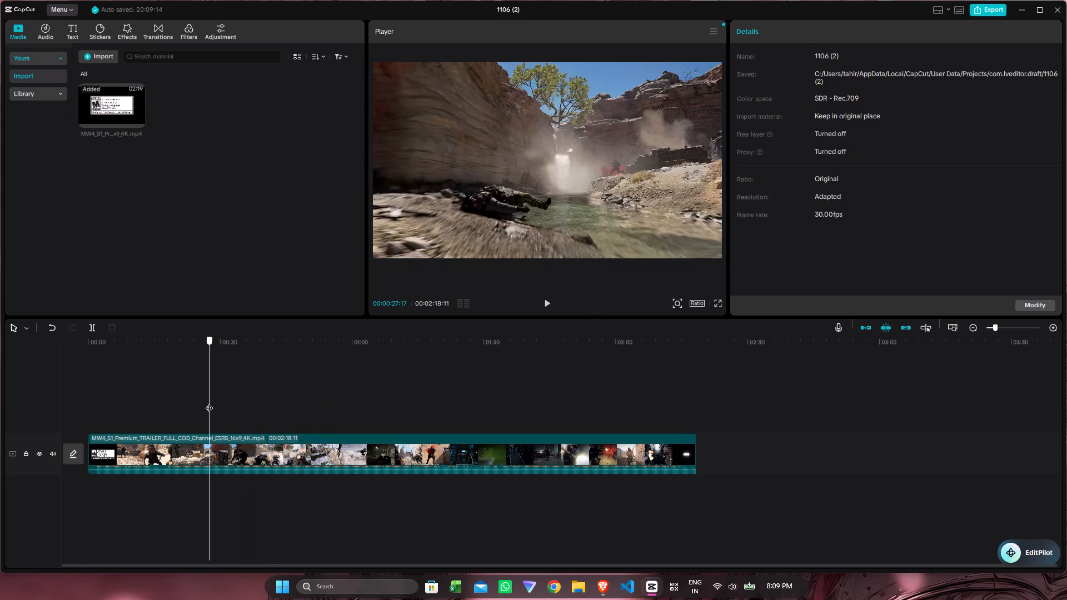
left_click_drag(209, 402, 147, 401)
scroll(147, 401, "up", 5, "ctrl")
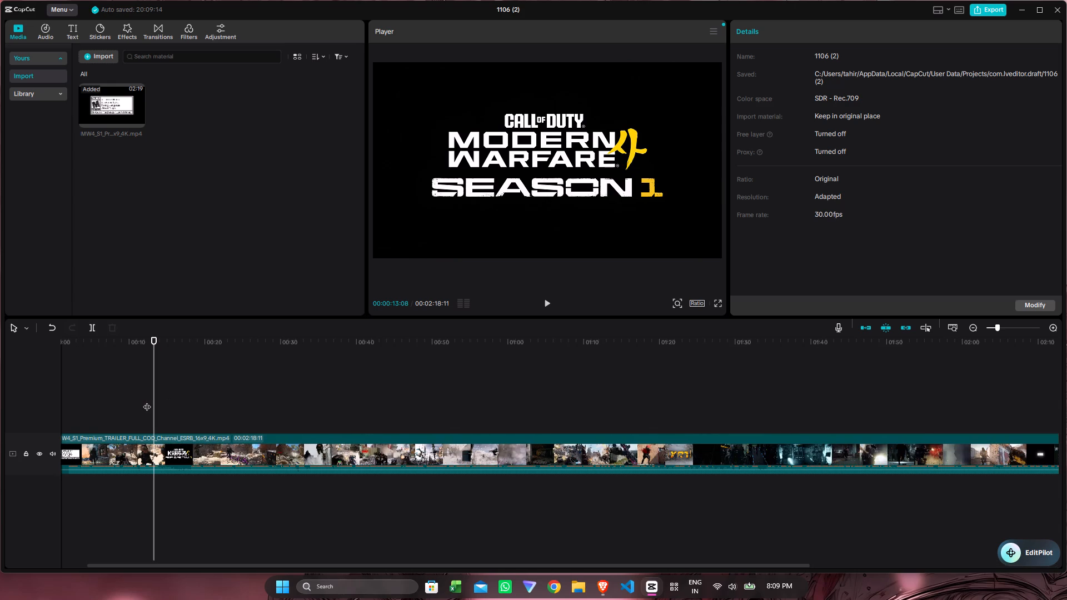
Locate the start of the Canyon footage after the "This is Multiplayer" title and play from about 0:20 to 0:38.
left_click(190, 401)
left_click_drag(190, 401, 200, 403)
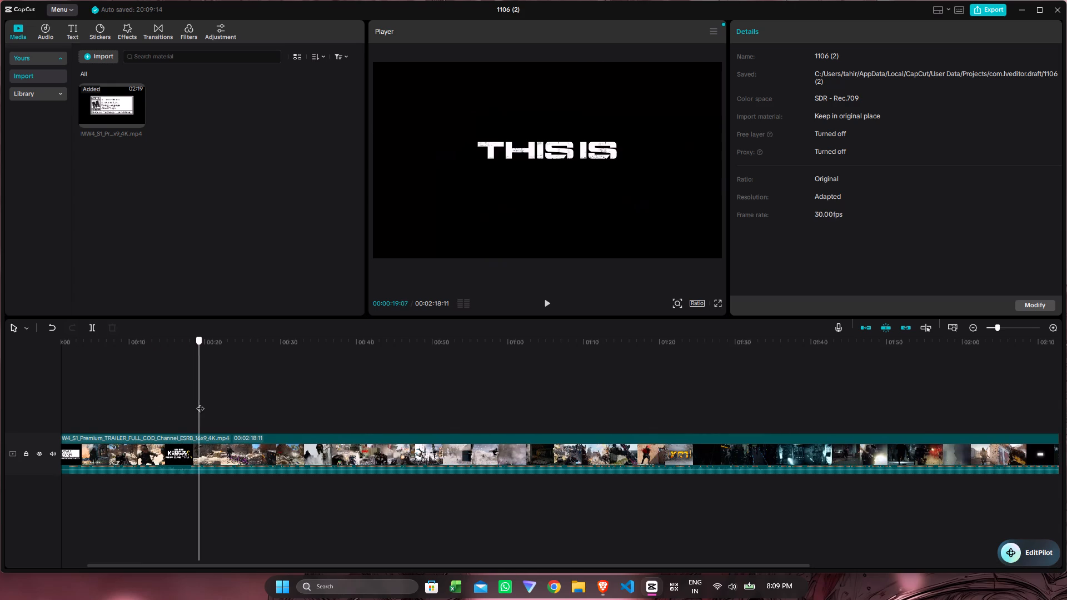
left_click_drag(200, 403, 218, 405)
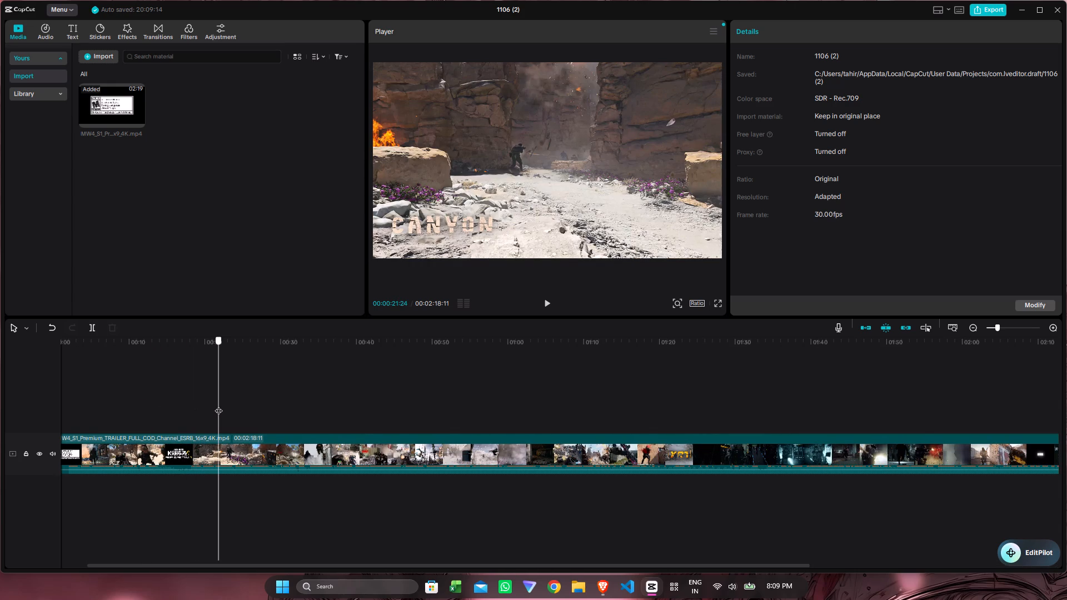
left_click_drag(218, 405, 204, 407)
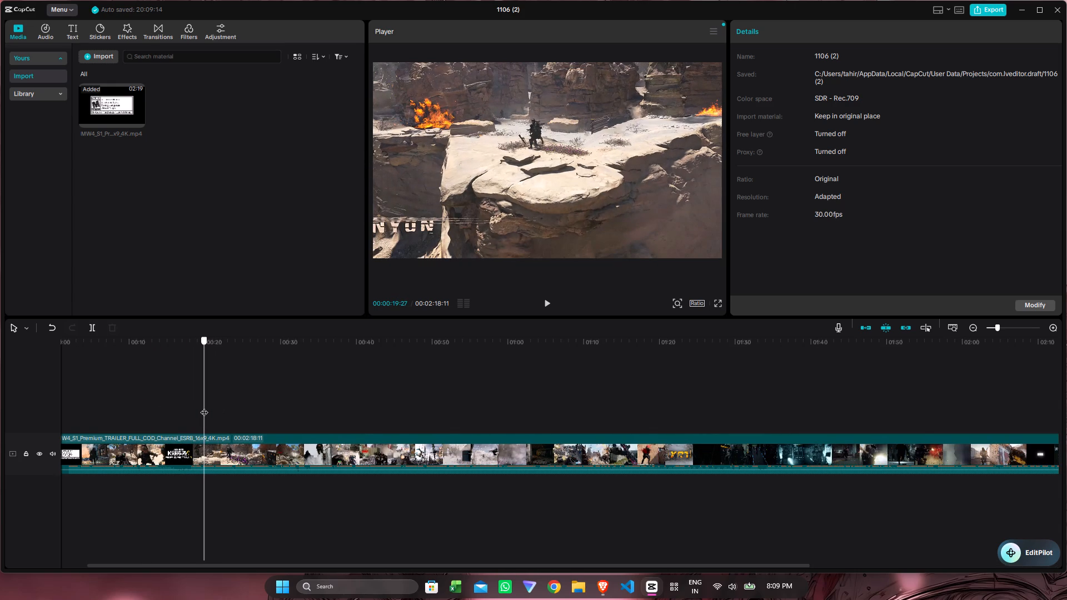
left_click_drag(204, 407, 198, 408)
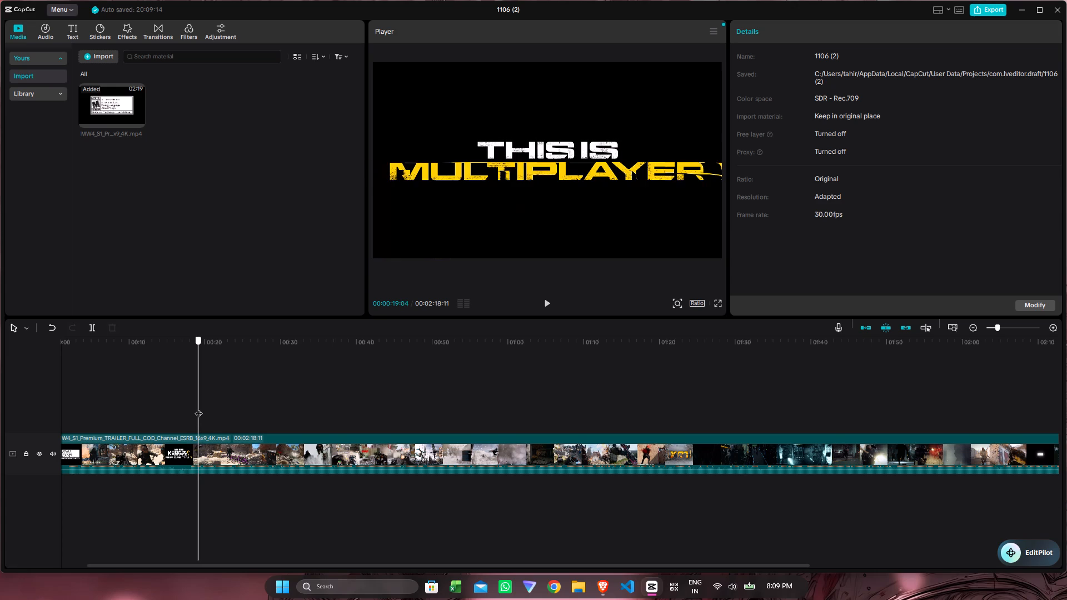
left_click_drag(198, 408, 202, 407)
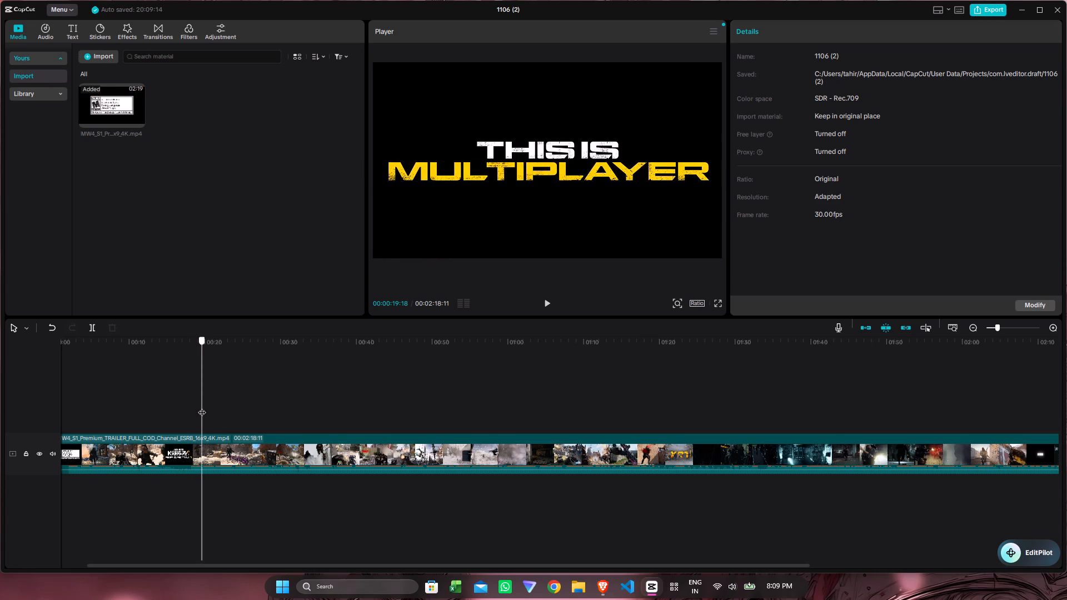
left_click_drag(202, 407, 205, 405)
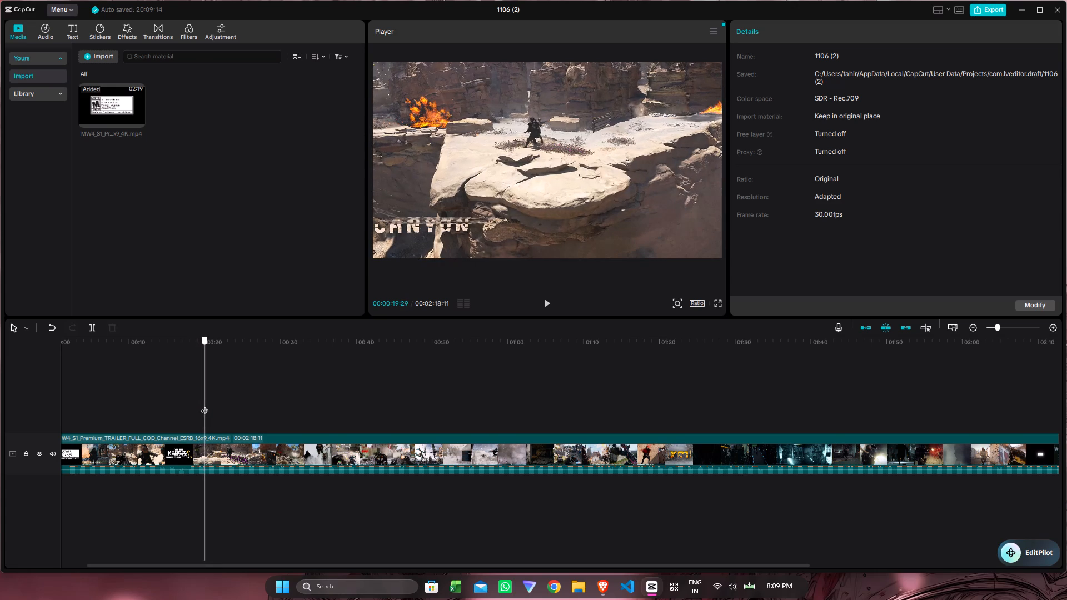
left_click_drag(205, 405, 204, 405)
key("space")
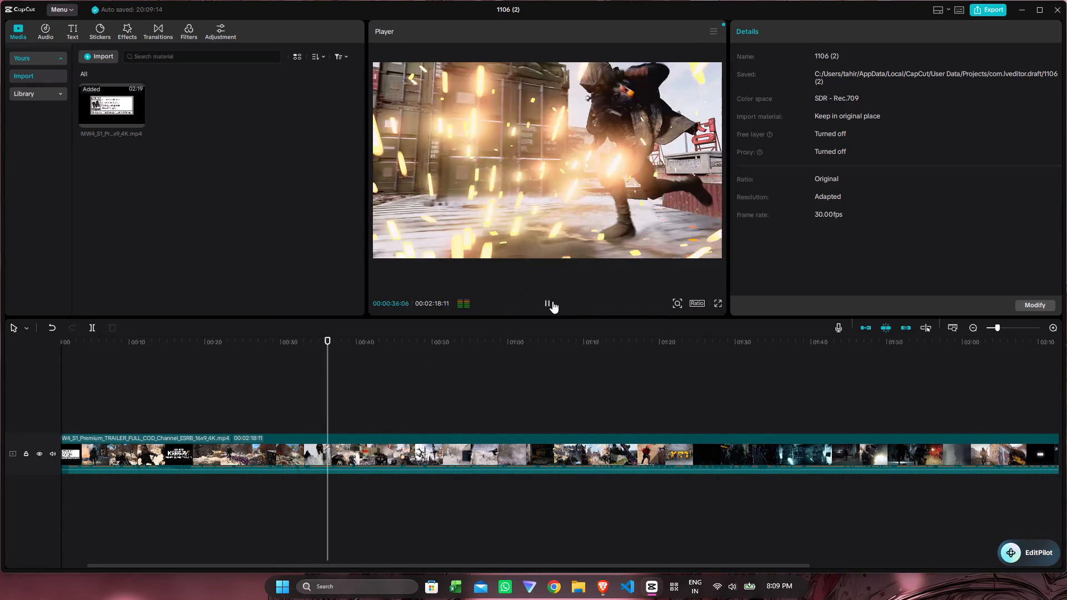
left_click(549, 304)
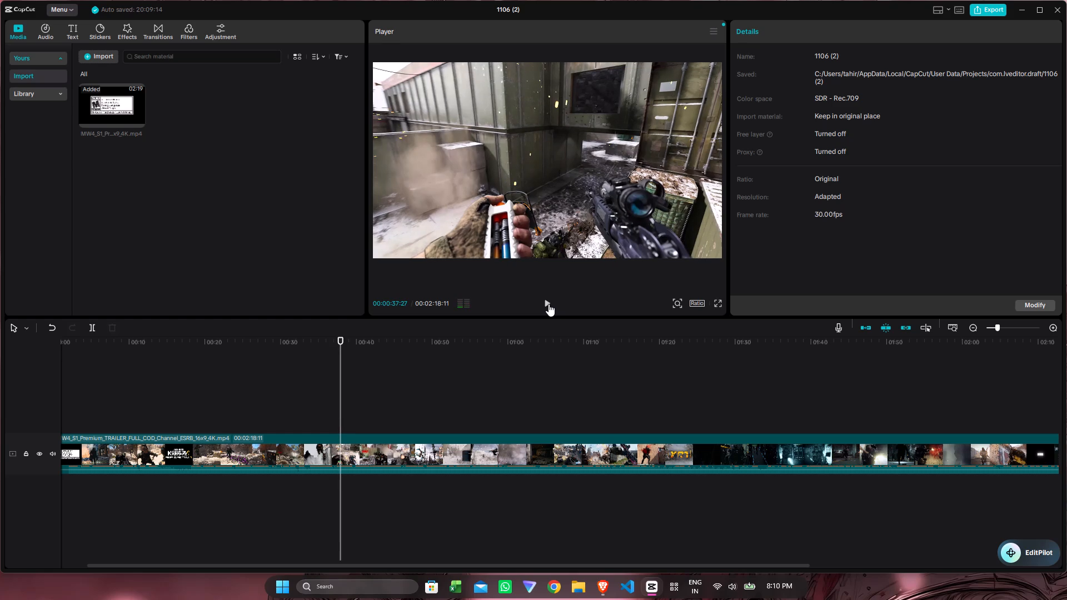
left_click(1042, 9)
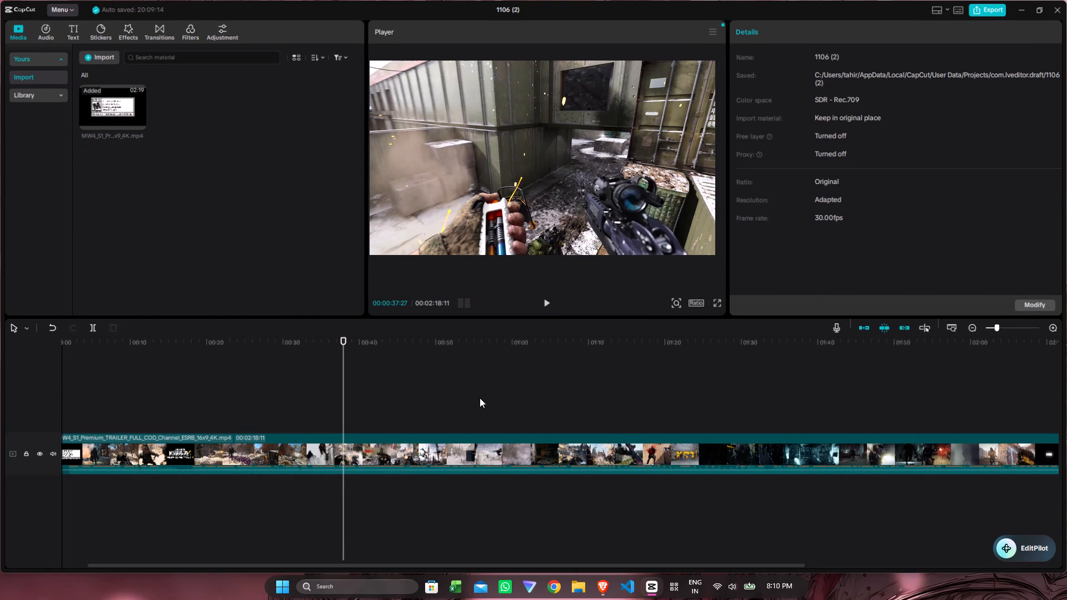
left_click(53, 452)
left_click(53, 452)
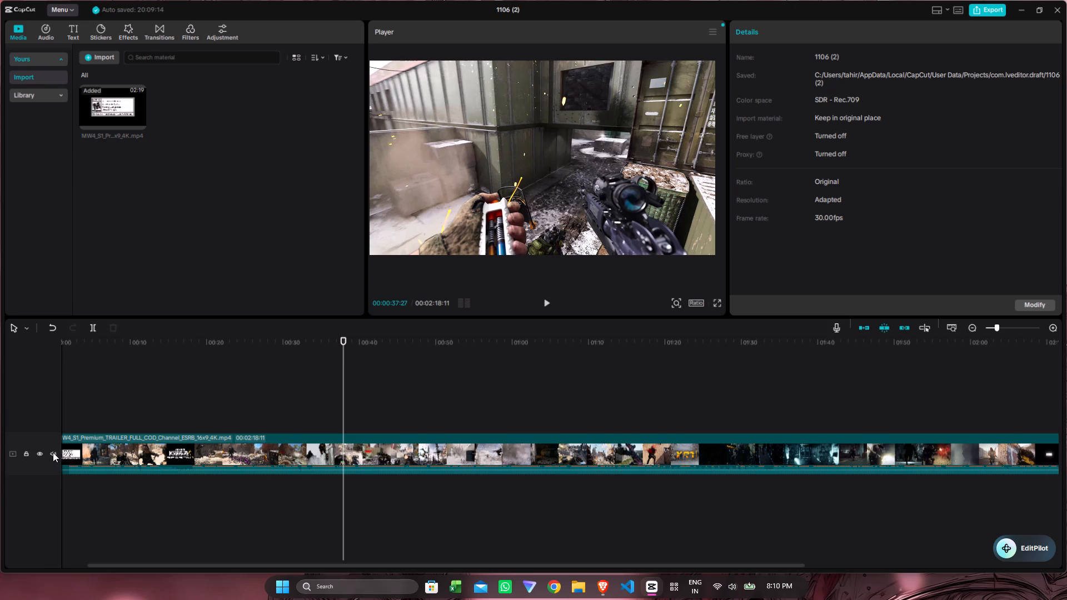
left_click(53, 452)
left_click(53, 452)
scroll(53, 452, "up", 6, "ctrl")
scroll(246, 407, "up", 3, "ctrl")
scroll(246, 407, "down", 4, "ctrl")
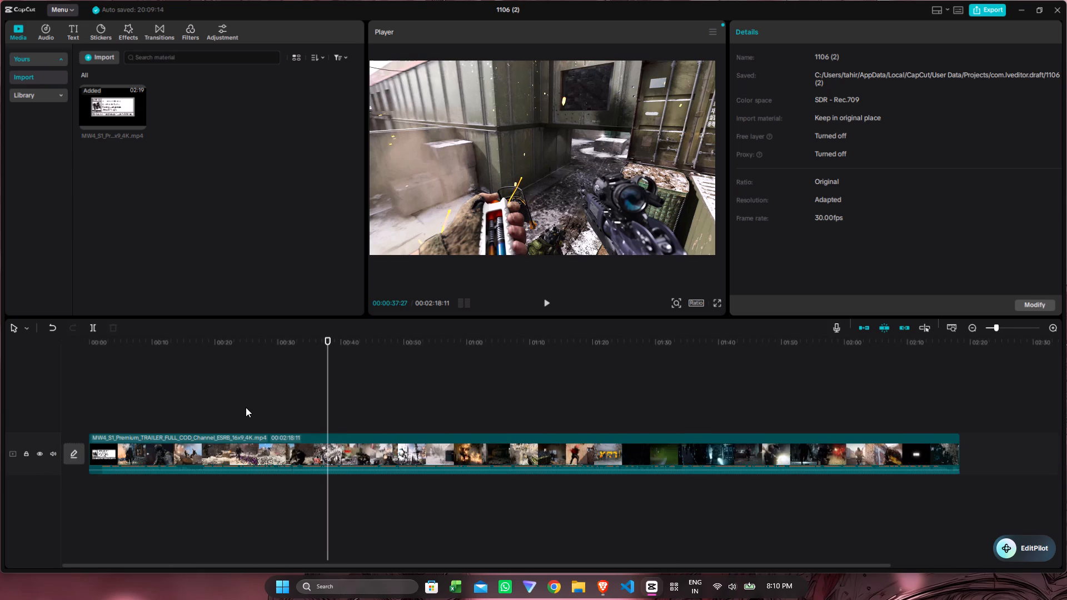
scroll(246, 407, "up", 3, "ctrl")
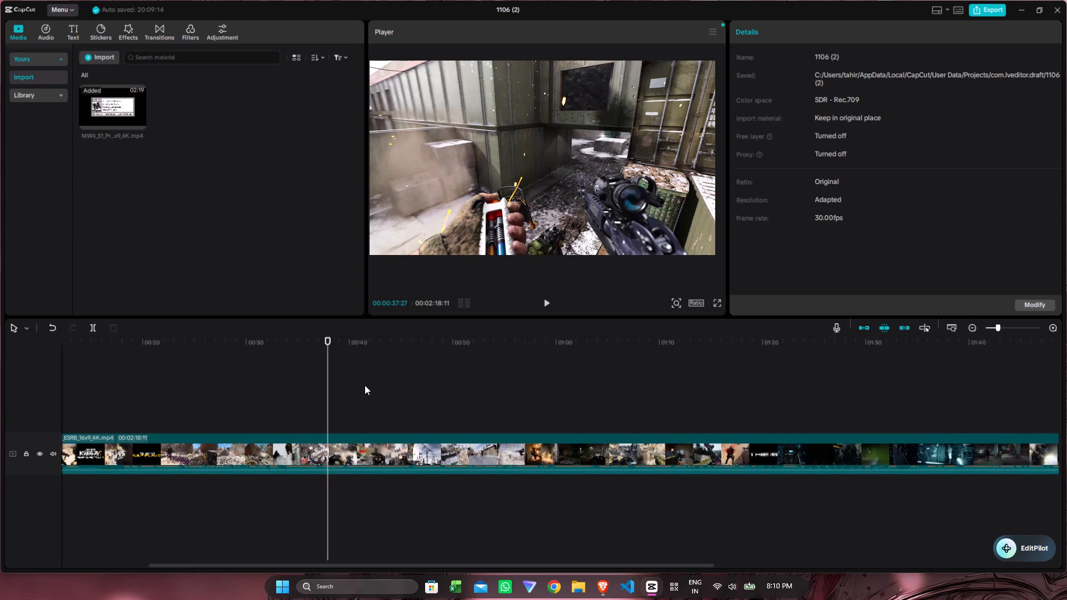
Play the trailer from about 0:38 to 0:59 to review the multiplayer combat footage.
key("space")
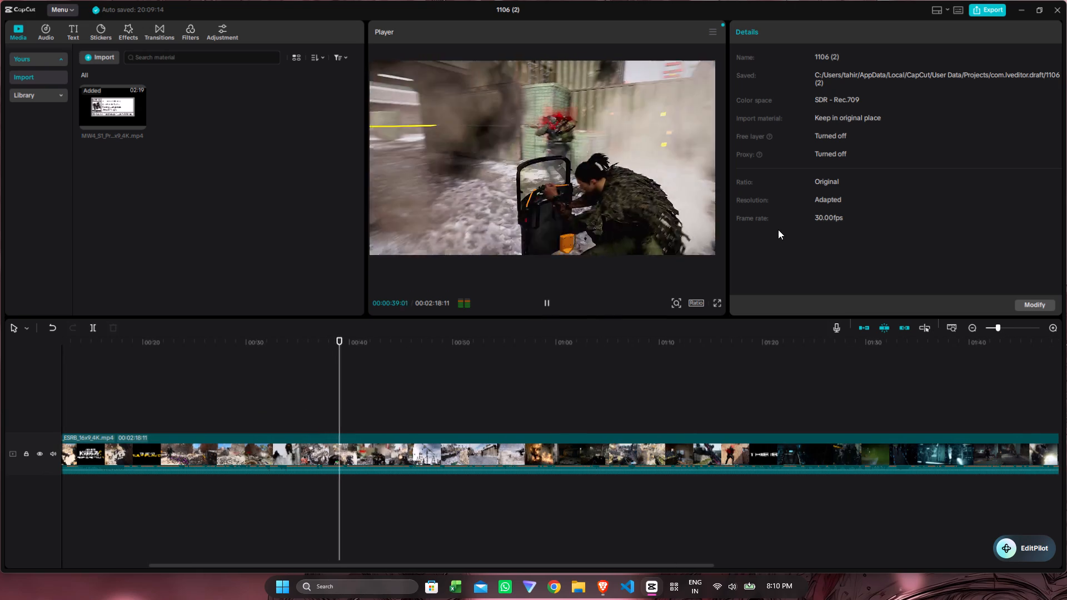
left_click(1034, 8)
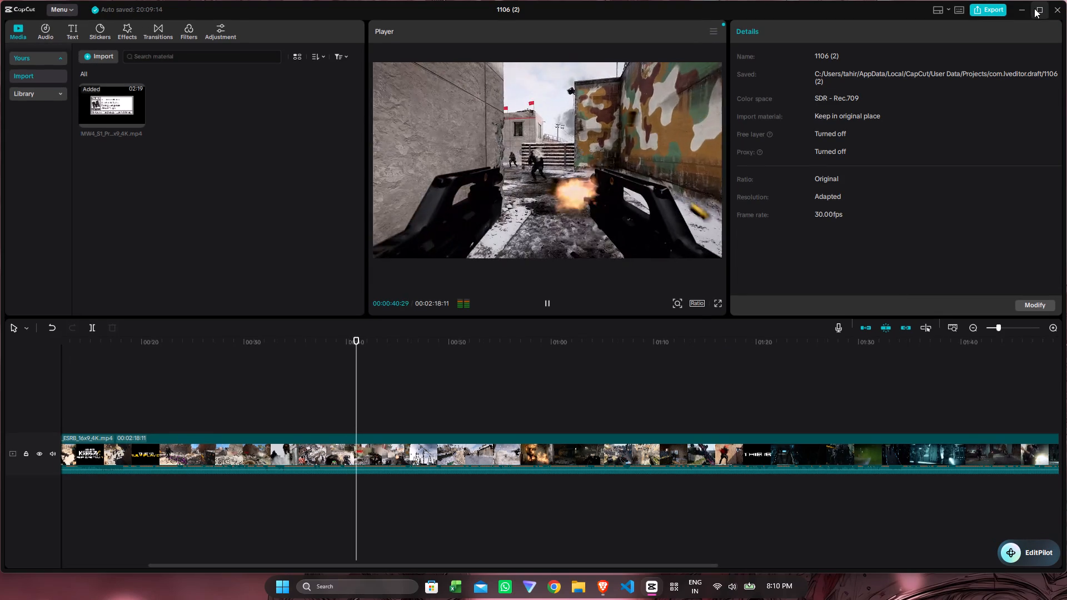
left_click(1036, 11)
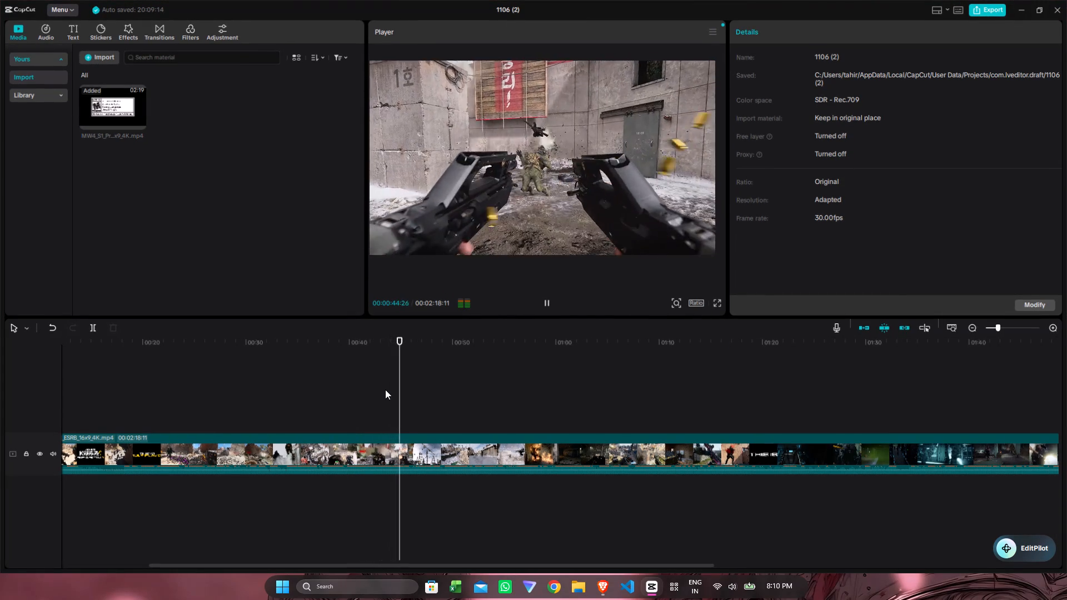
left_click(53, 454)
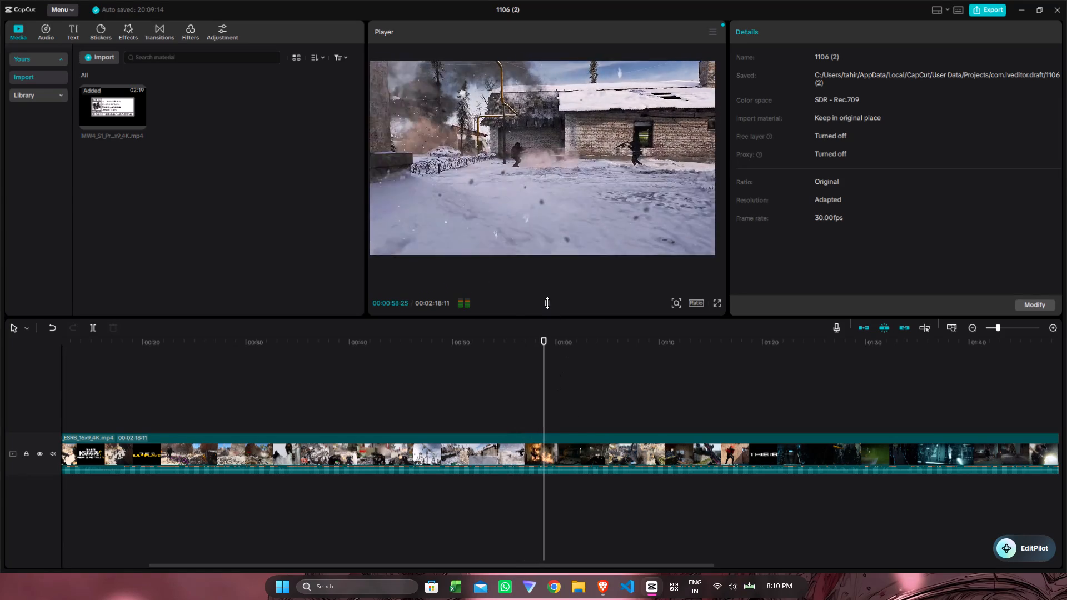
left_click(547, 303)
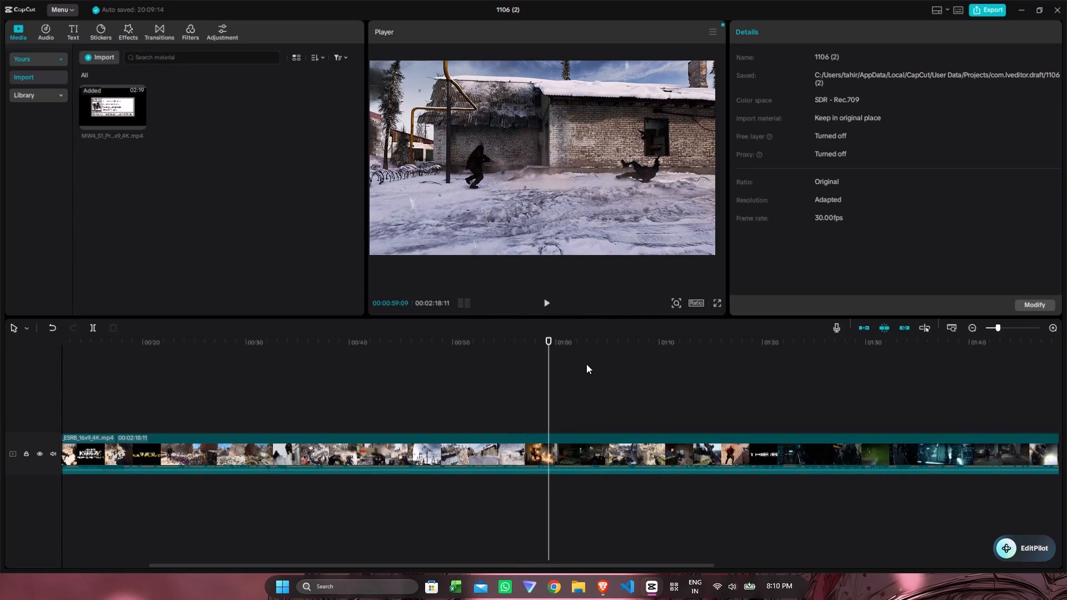
Scrub between about 0:54 and 1:02 to examine the snowy village scenes, and play the trailer from about 0:53 to past 1:11.
double_click(586, 364)
left_click_drag(586, 364, 571, 368)
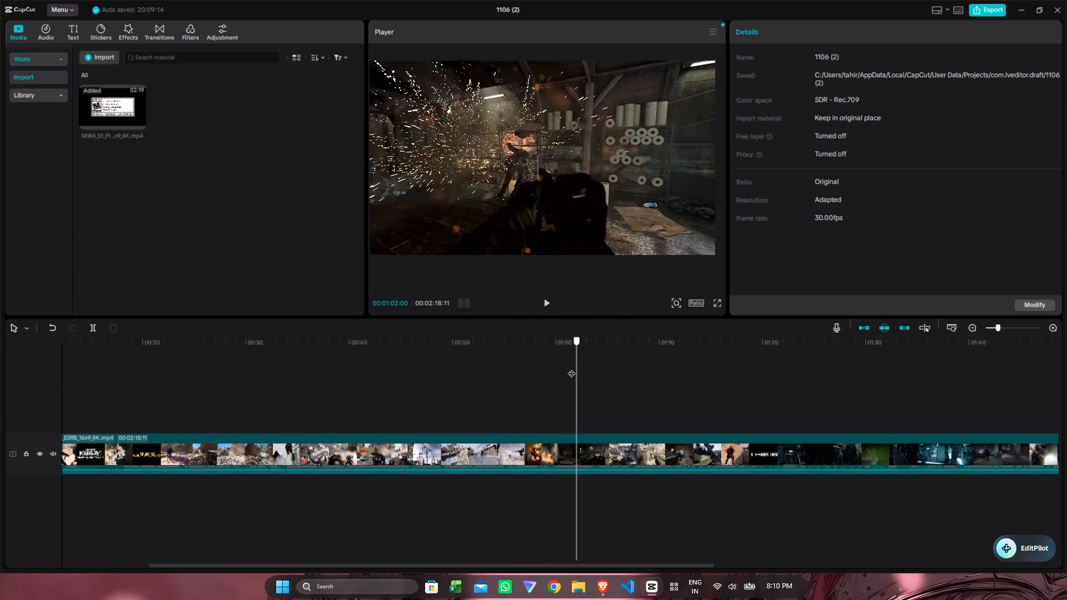
left_click_drag(571, 368, 558, 373)
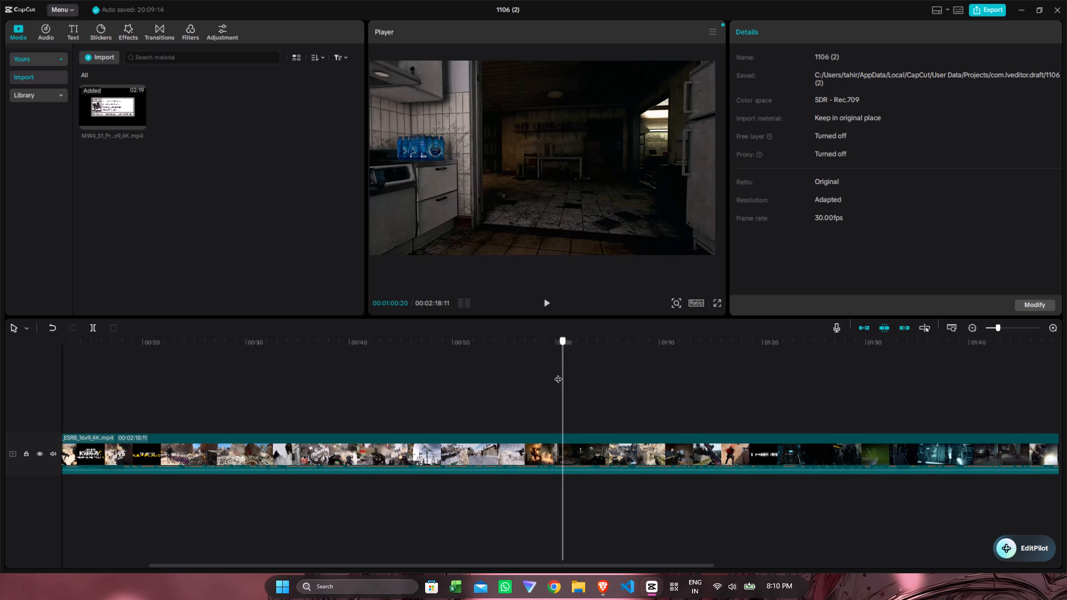
left_click_drag(558, 373, 527, 381)
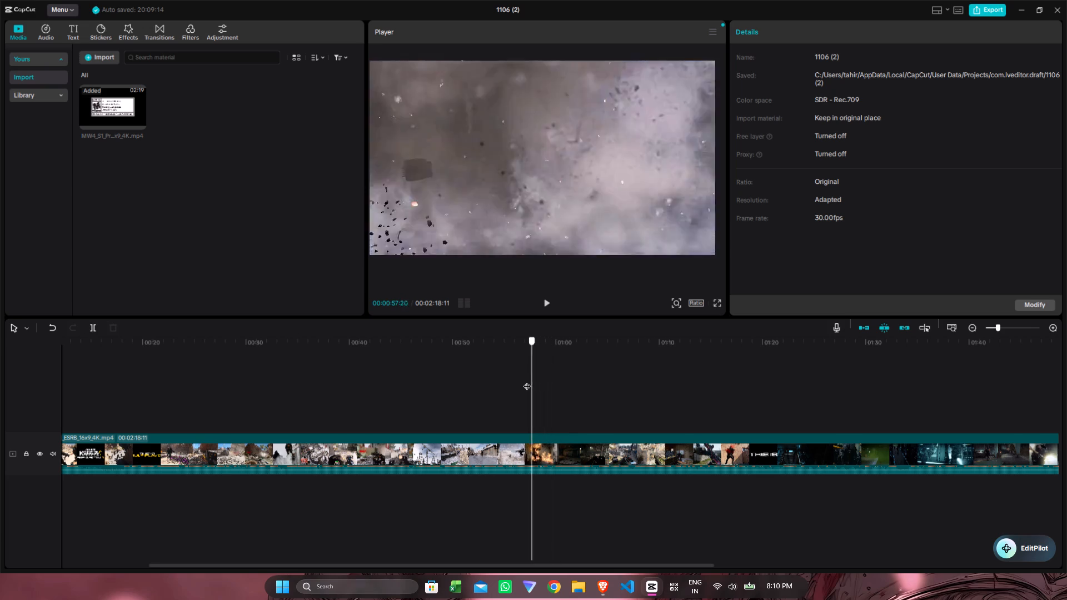
left_click_drag(527, 381, 514, 383)
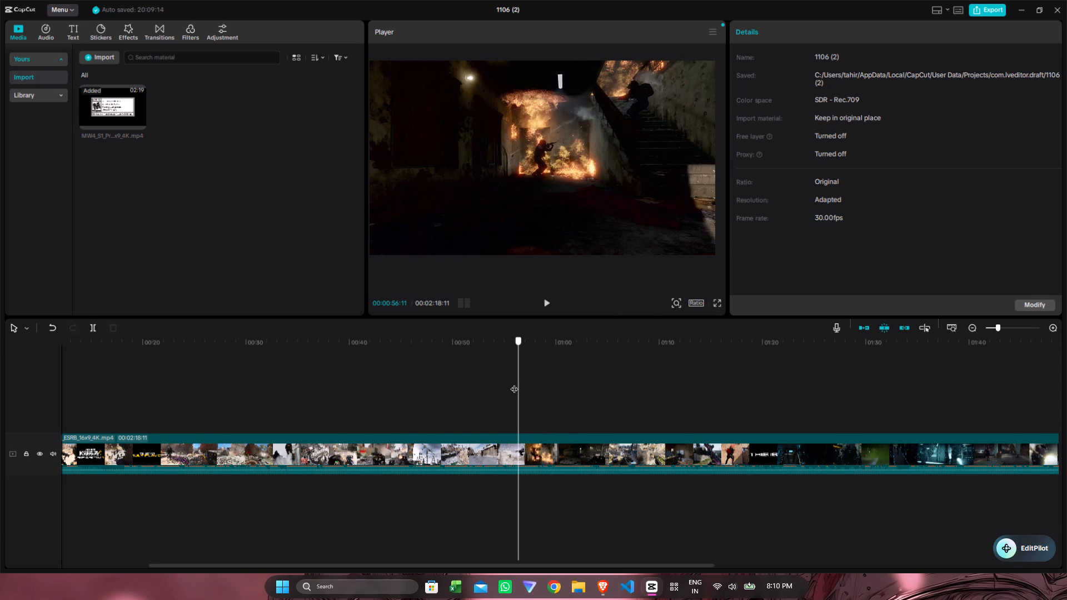
left_click_drag(514, 383, 491, 391)
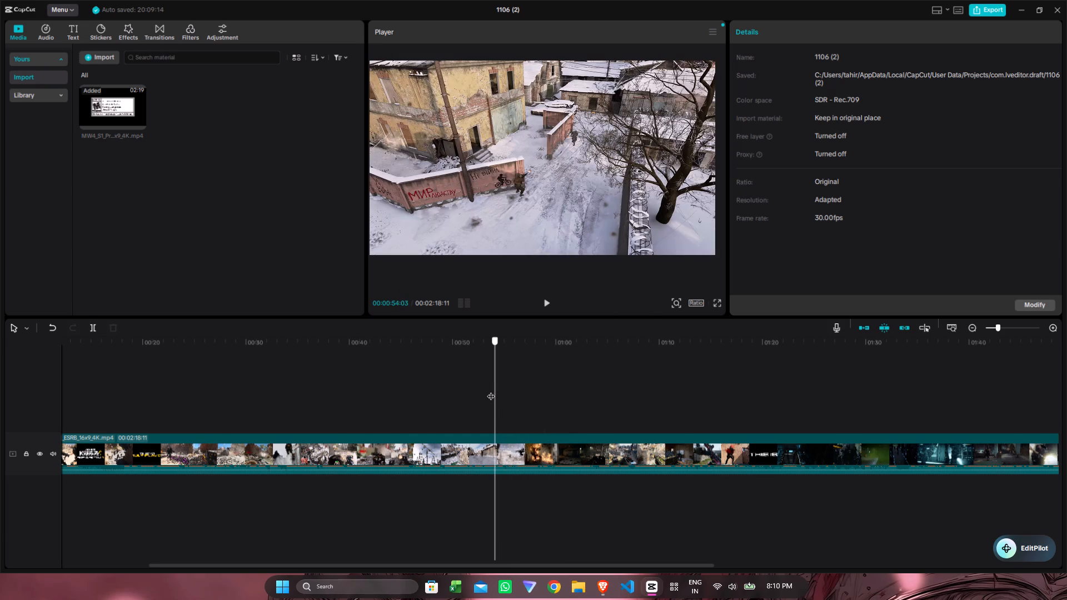
left_click_drag(491, 391, 504, 392)
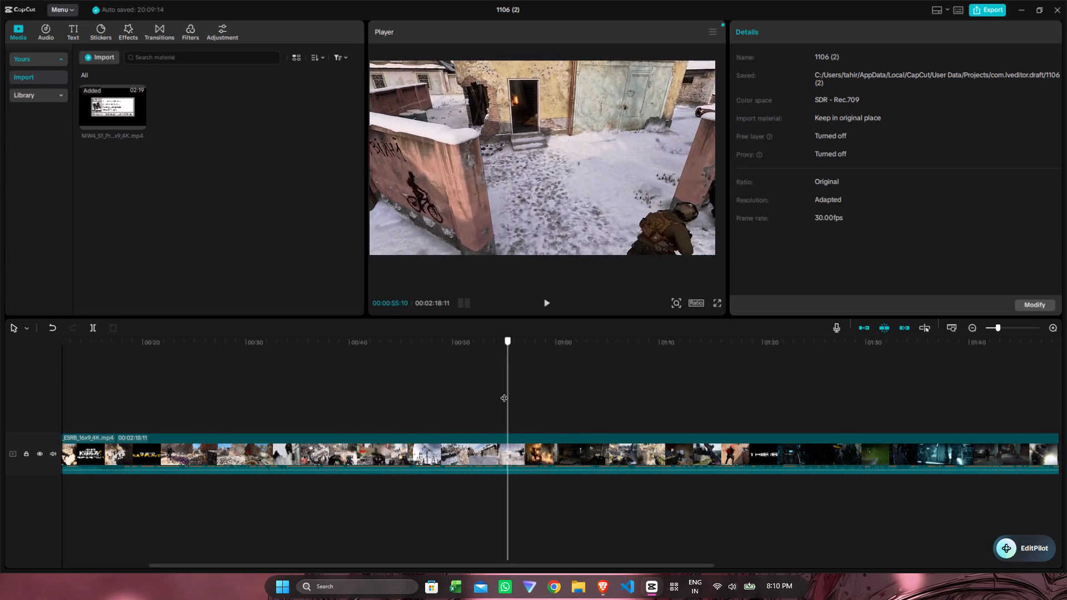
left_click_drag(504, 392, 508, 393)
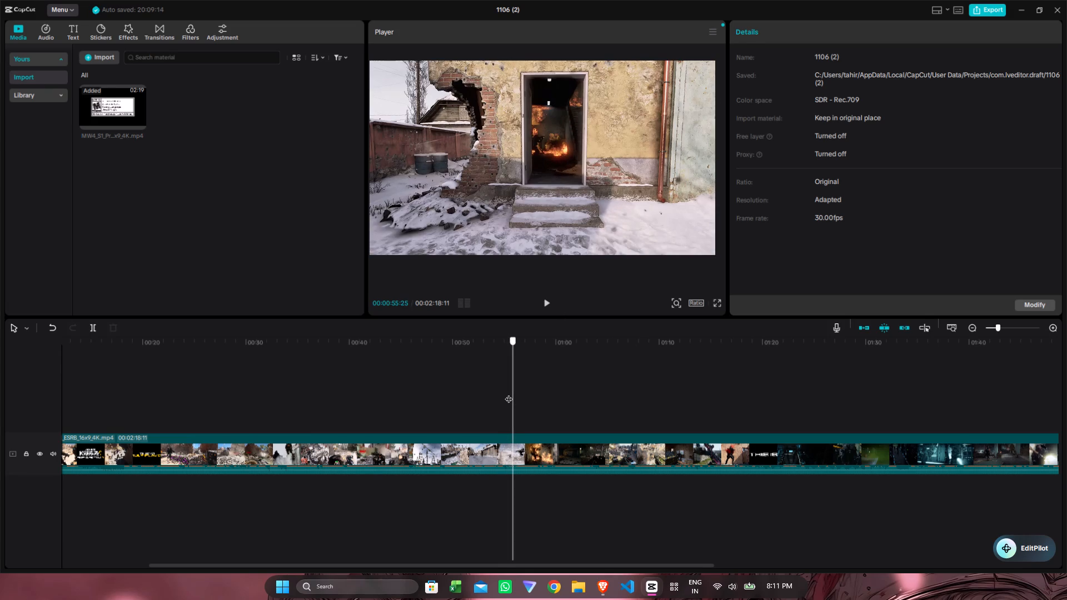
left_click_drag(508, 393, 487, 397)
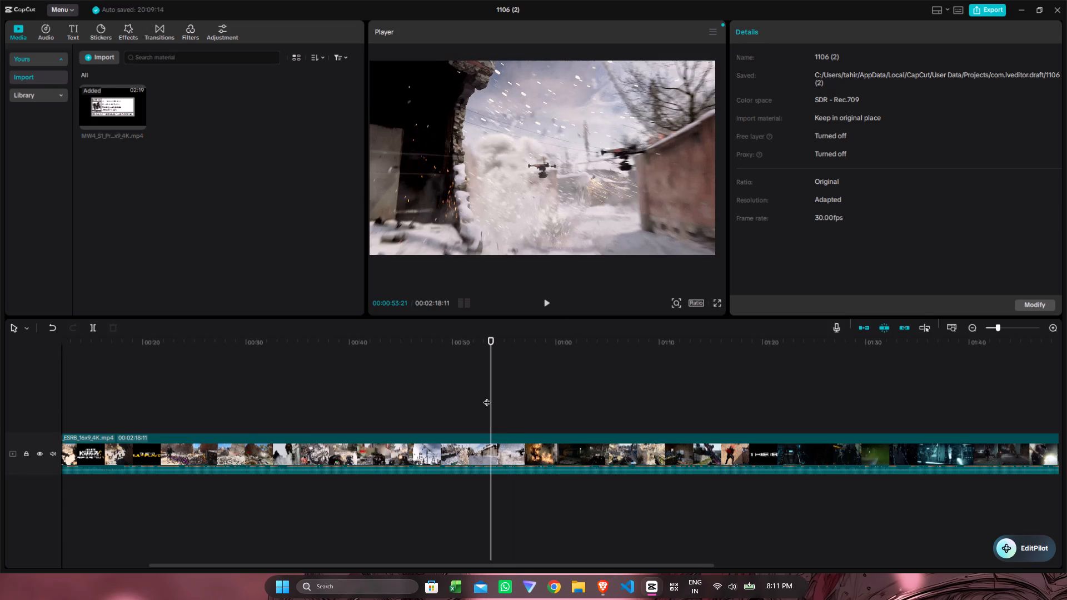
key("space")
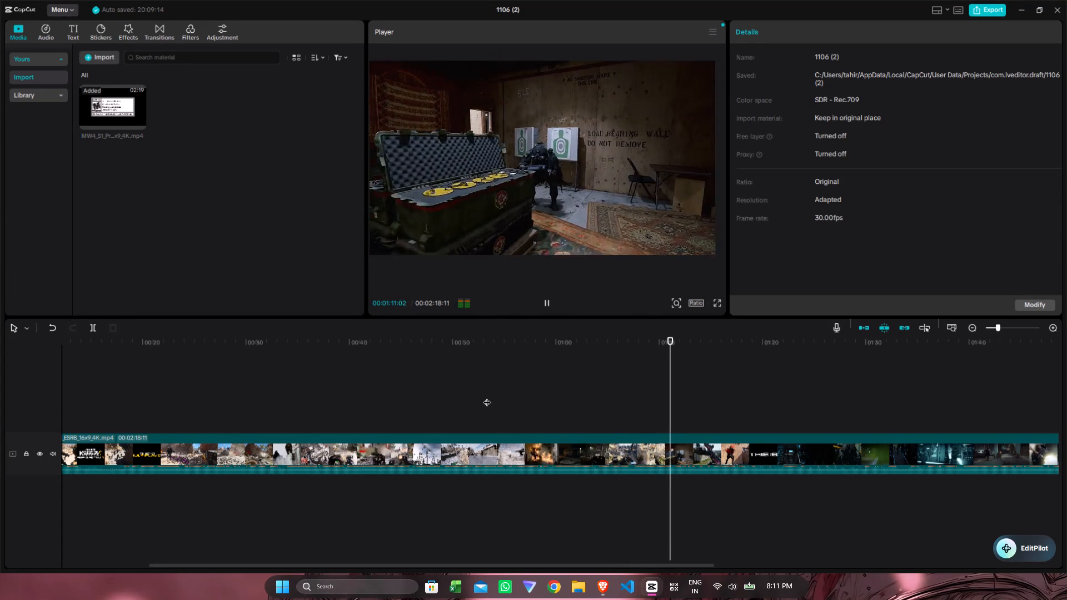
key("space")
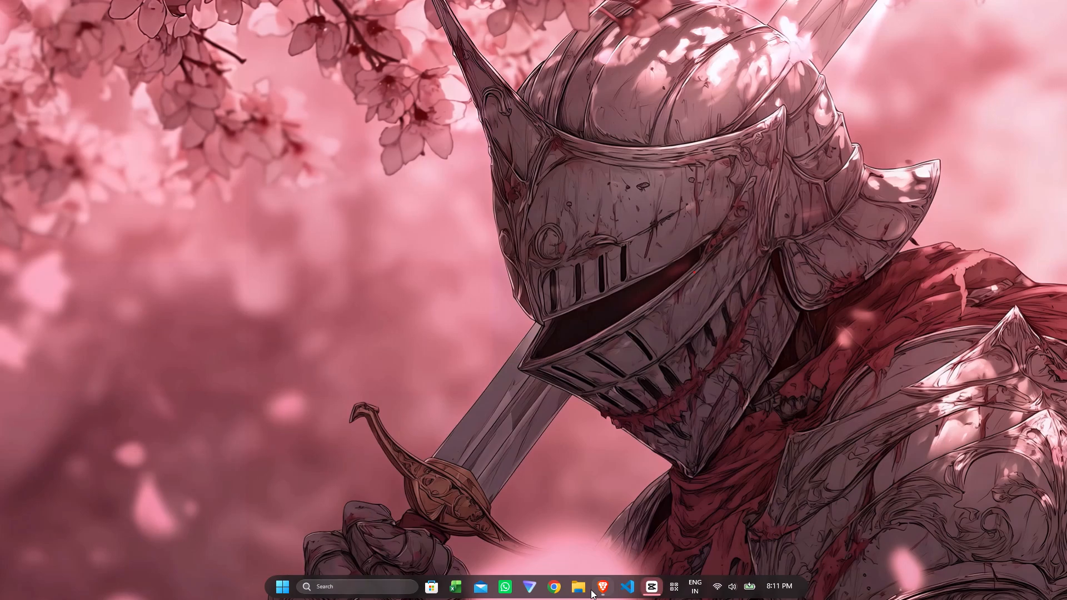
Switch to Brave, pause the 21 Savage music video on YouTube, and return to CapCut.
left_click(591, 589)
left_click(49, 0)
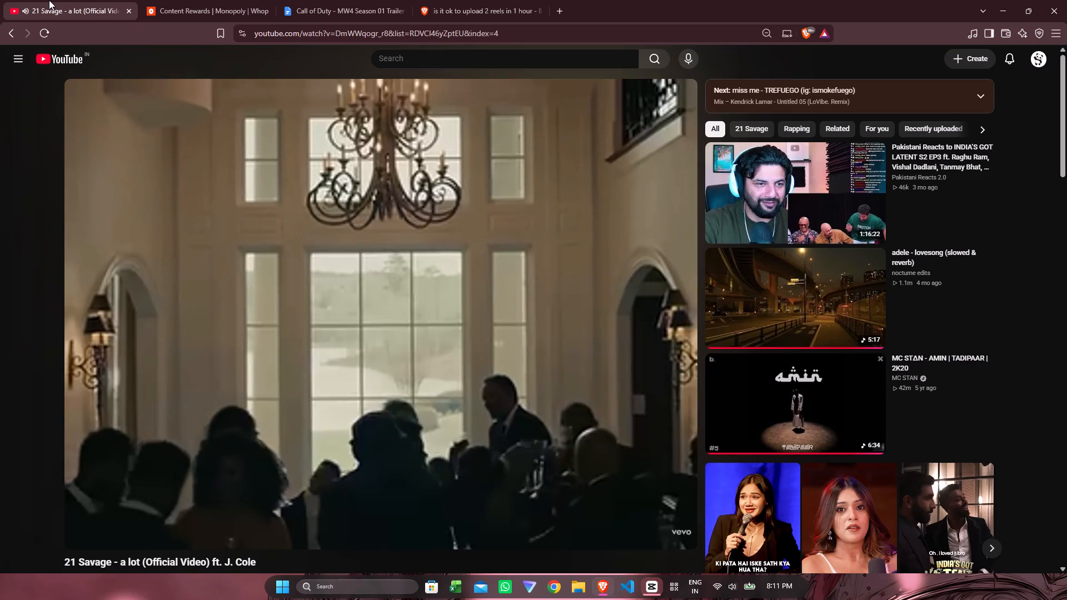
left_click(327, 241)
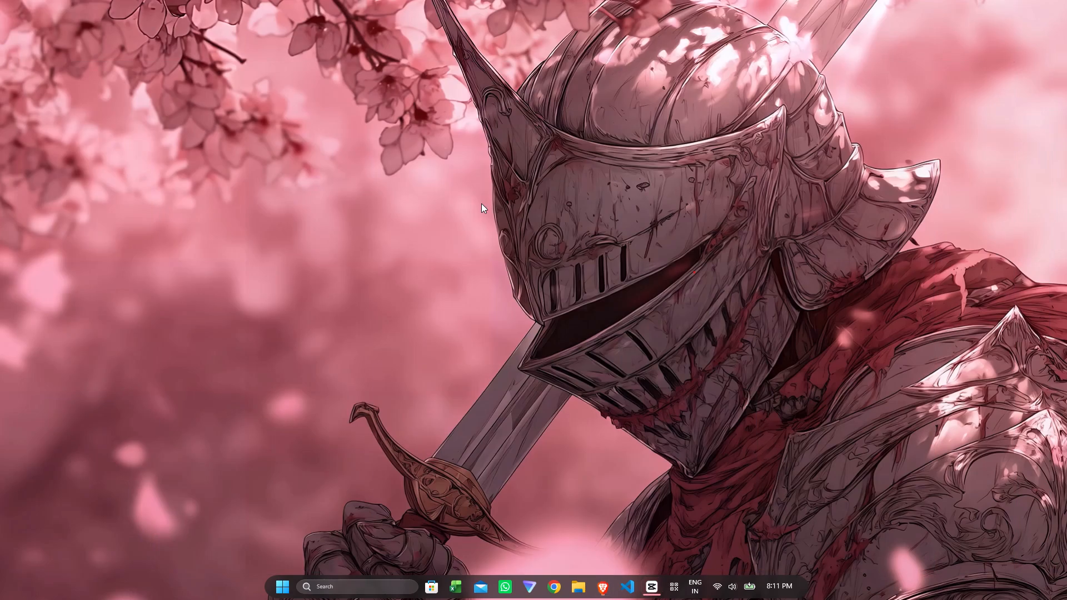
left_click(644, 582)
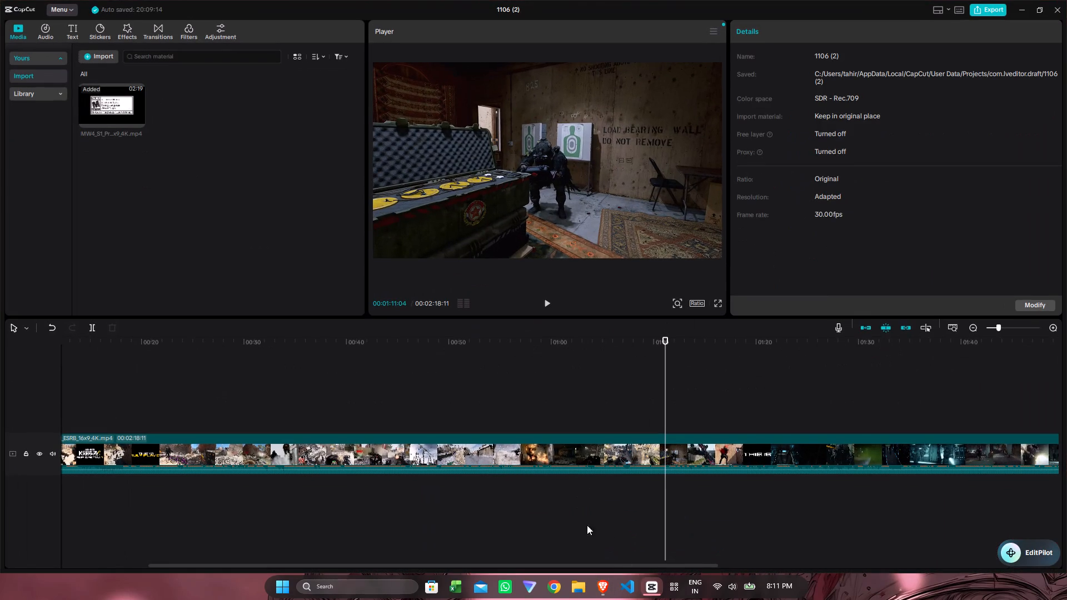
Scrub the trailer between about 1:11 and 1:30 to examine the DMZ section, and go back to the "This is" title near 1:07.
double_click(672, 399)
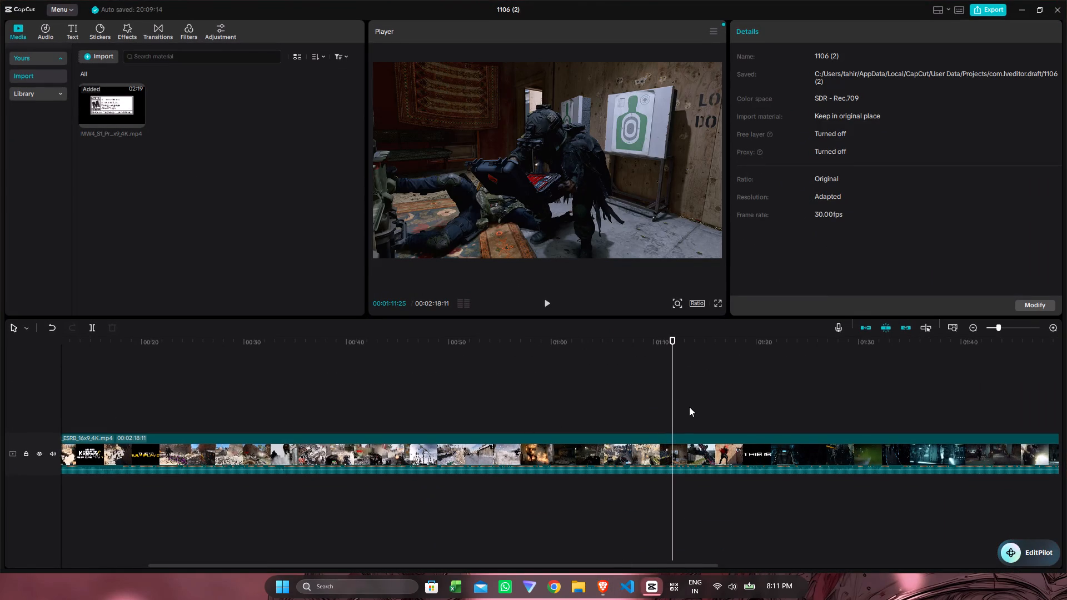
double_click(690, 407)
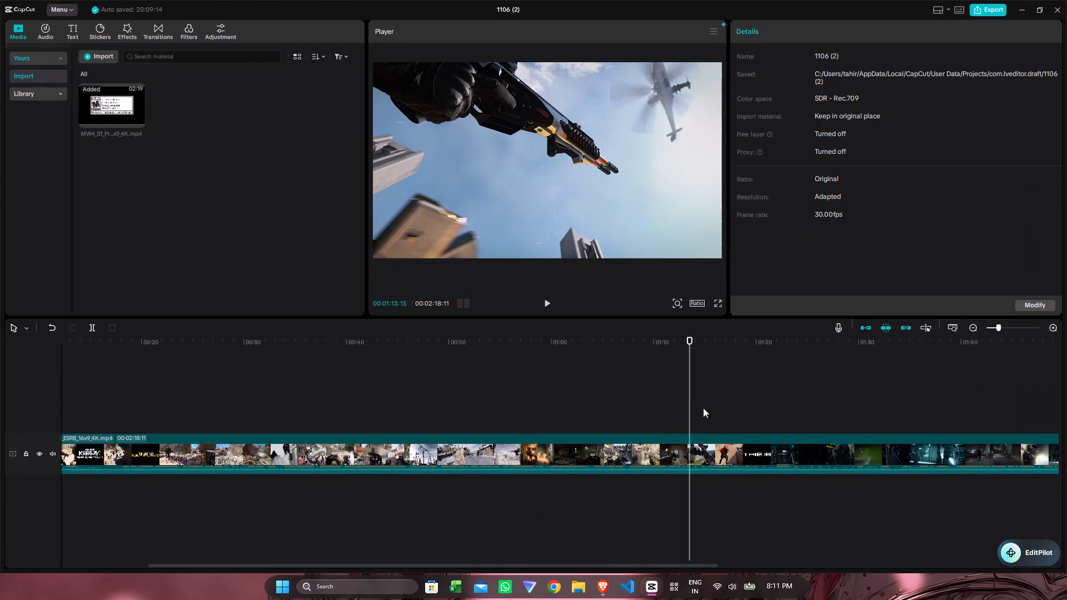
left_click(716, 409)
left_click_drag(716, 409, 708, 421)
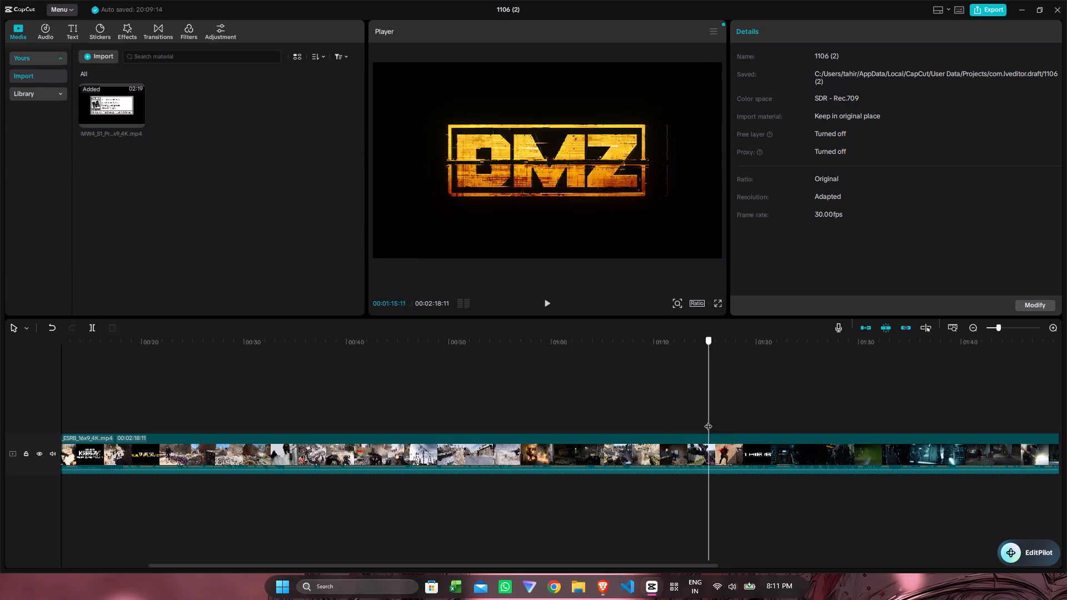
left_click_drag(708, 421, 737, 428)
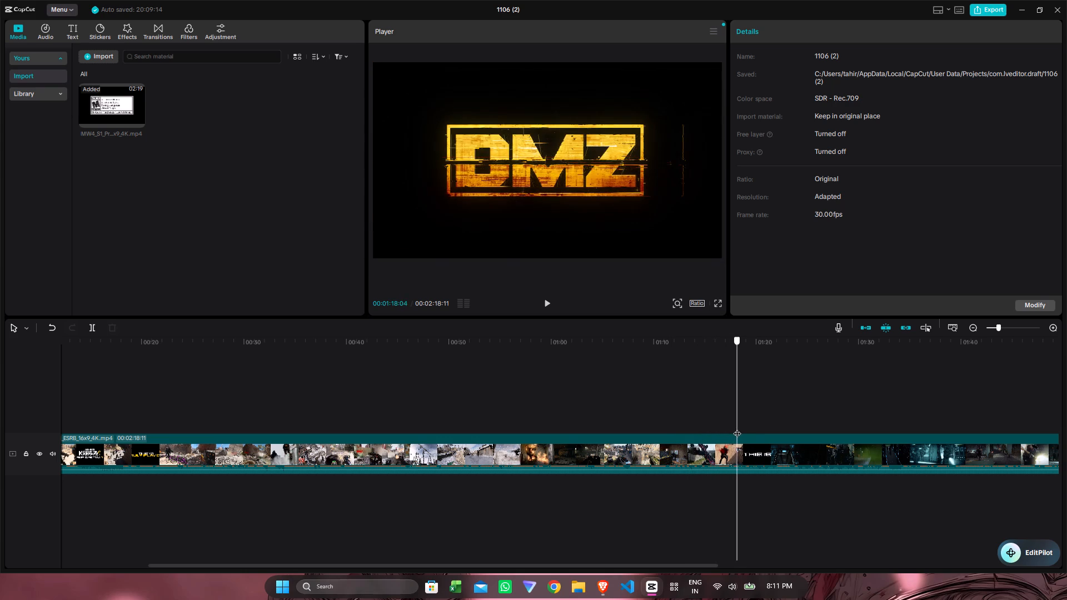
left_click_drag(737, 428, 861, 425)
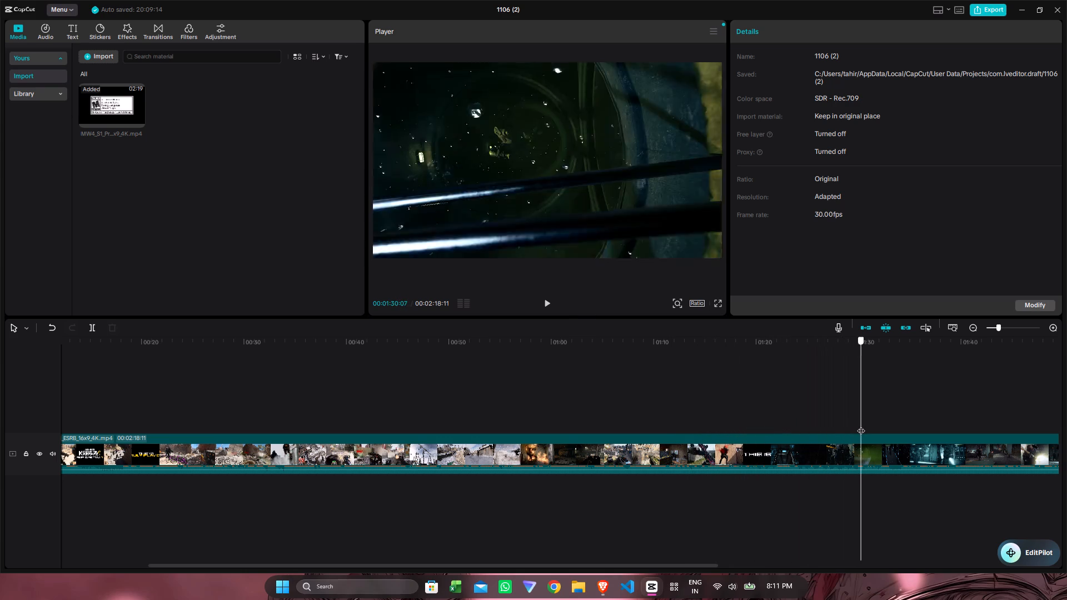
left_click_drag(861, 425, 755, 436)
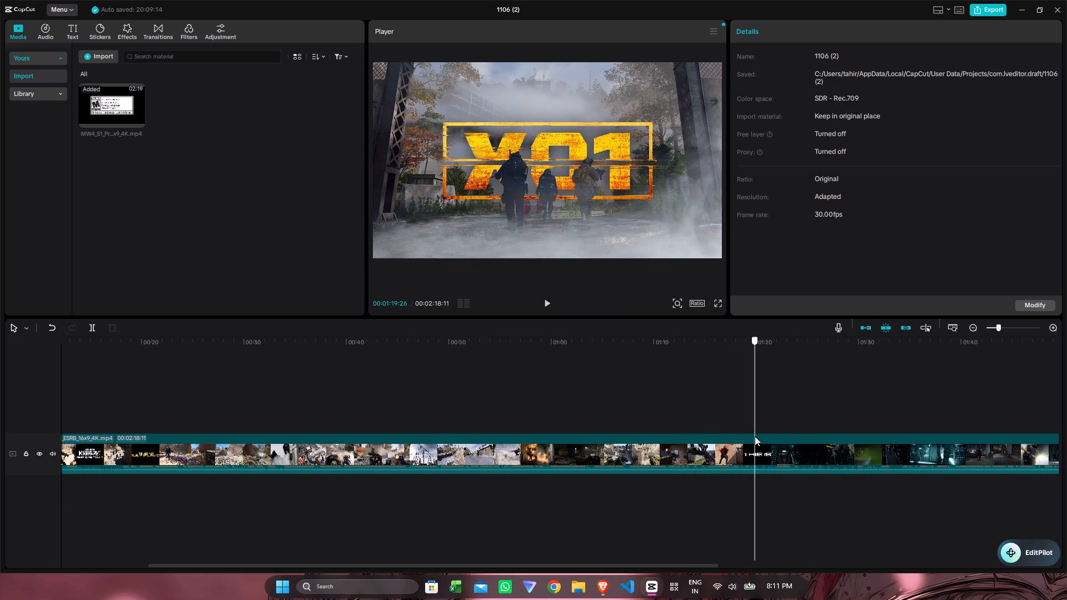
left_click_drag(755, 436, 717, 439)
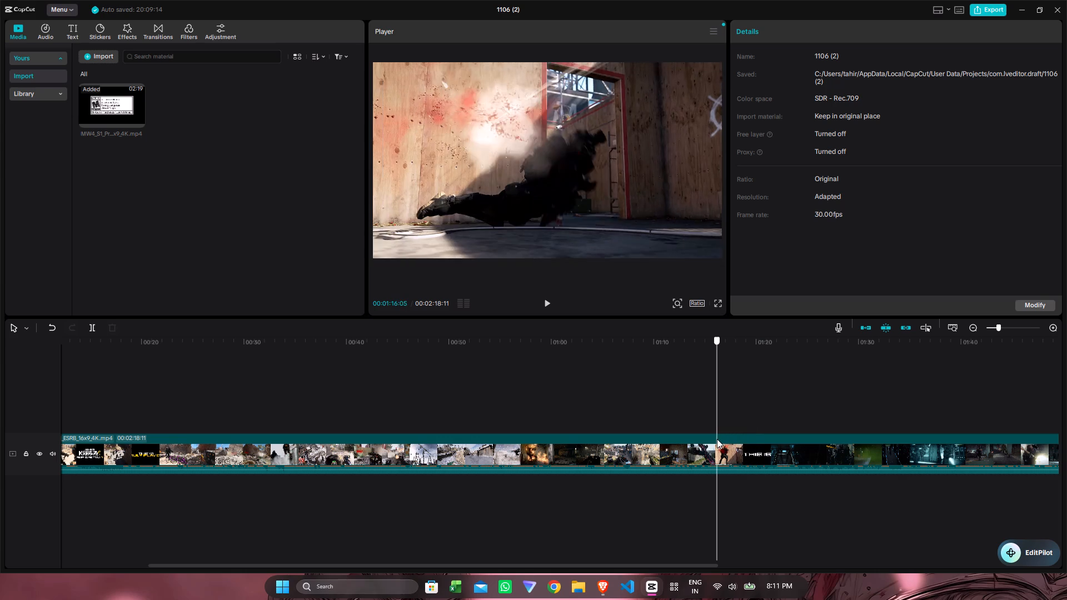
left_click_drag(717, 439, 742, 449)
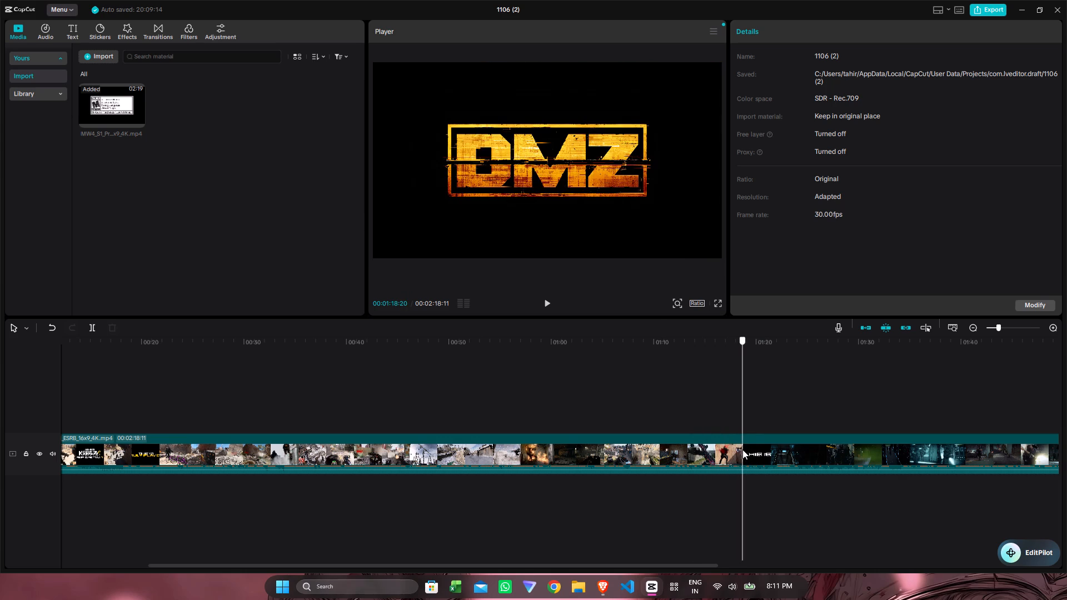
left_click_drag(742, 449, 687, 450)
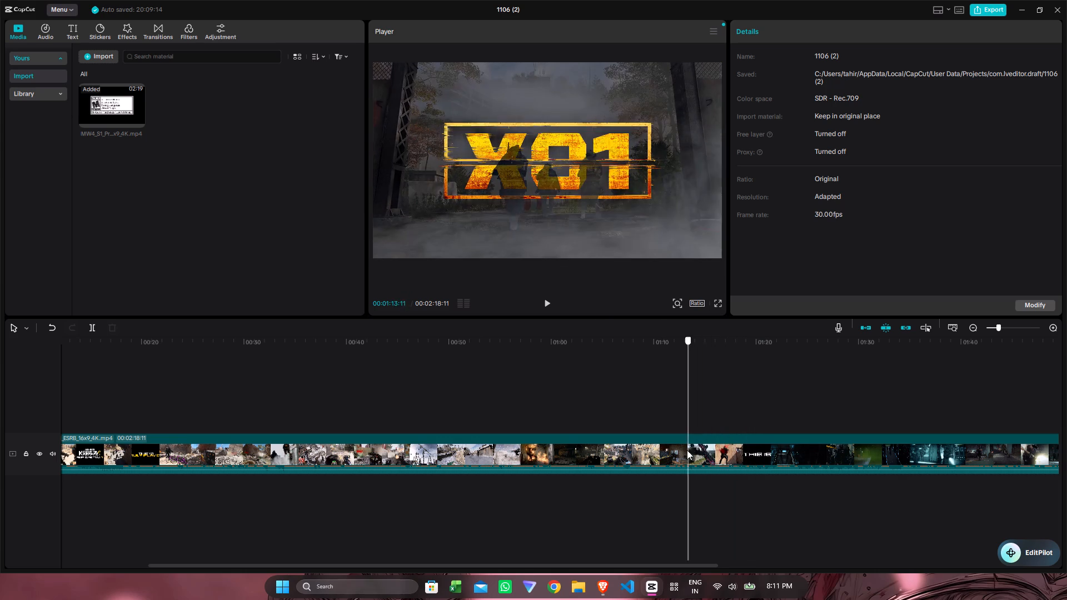
left_click_drag(687, 450, 628, 448)
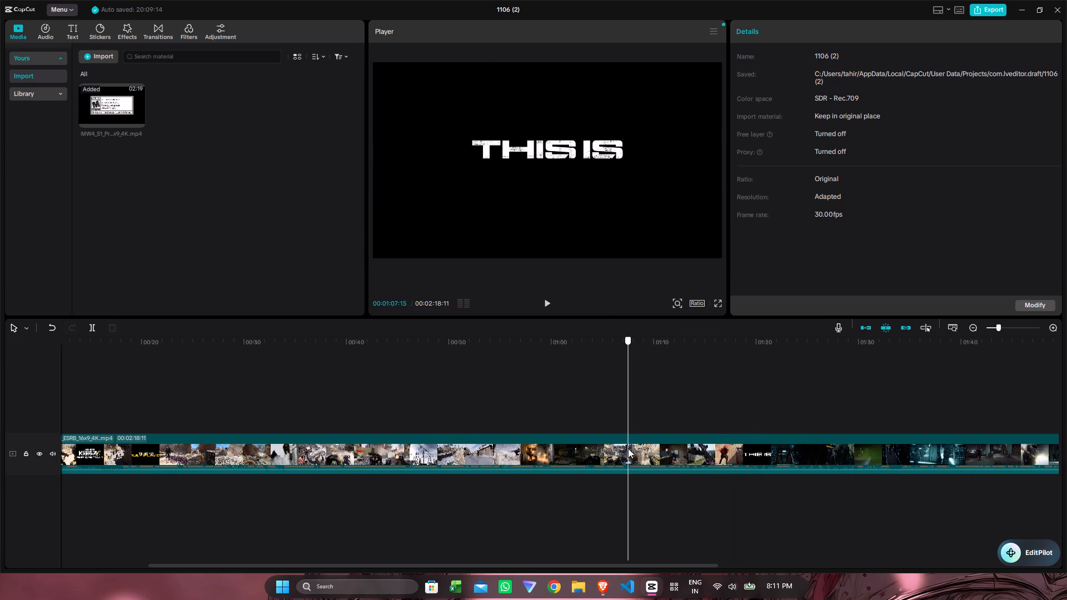
left_click_drag(628, 448, 629, 448)
Select the trailer clip on the timeline and set the project's aspect ratio to 9:16.
left_click(639, 461)
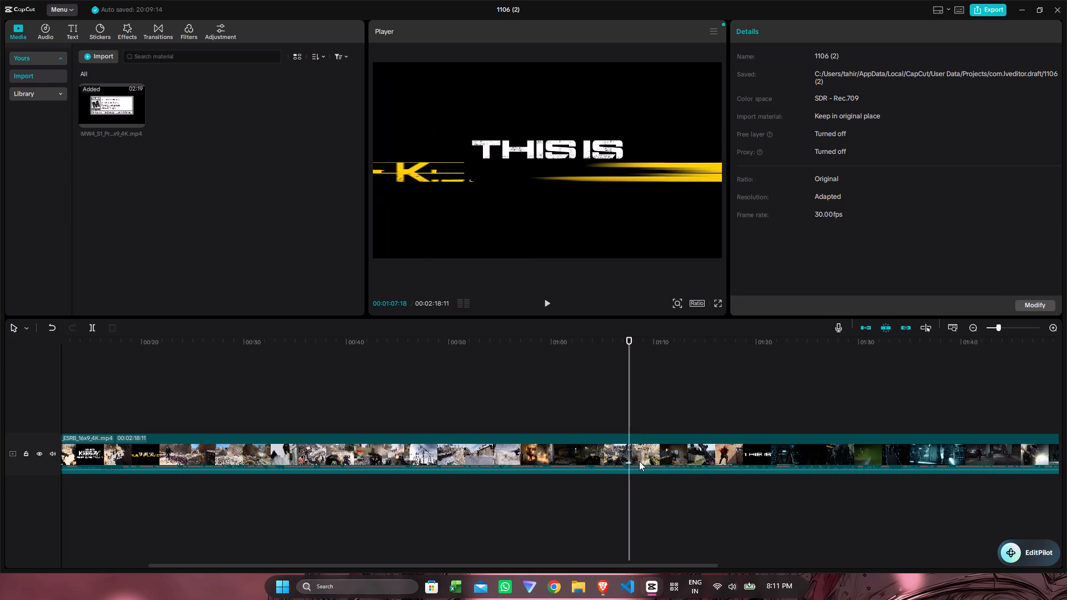
left_click(694, 306)
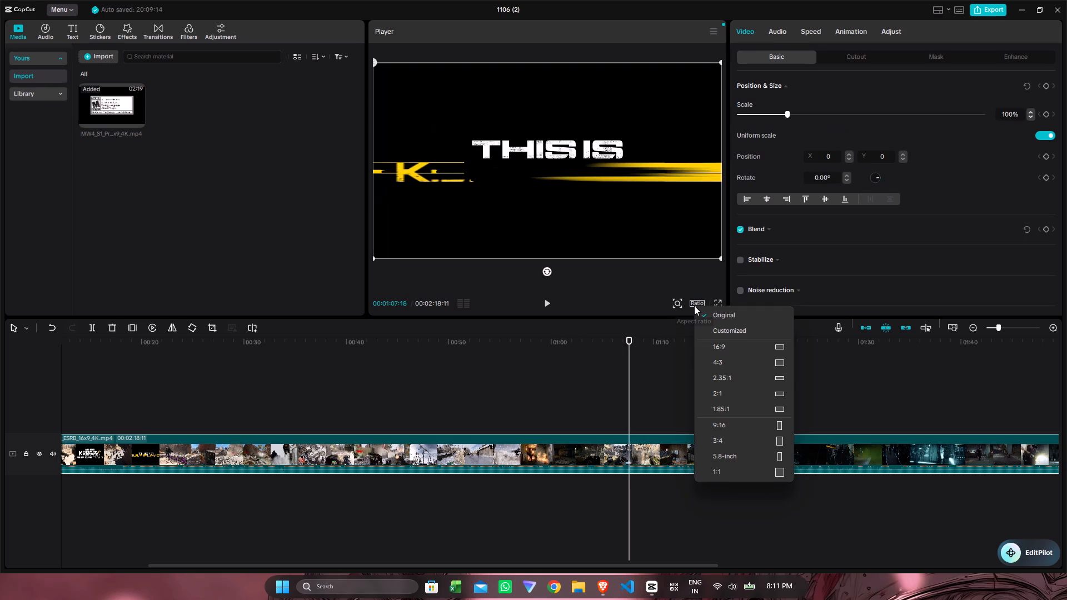
left_click(778, 427)
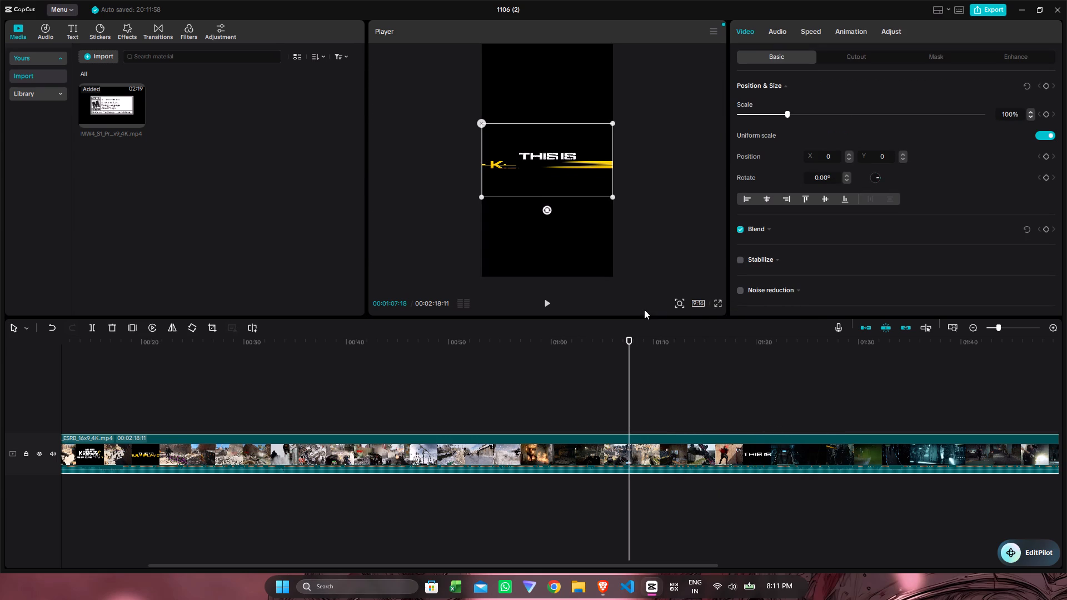
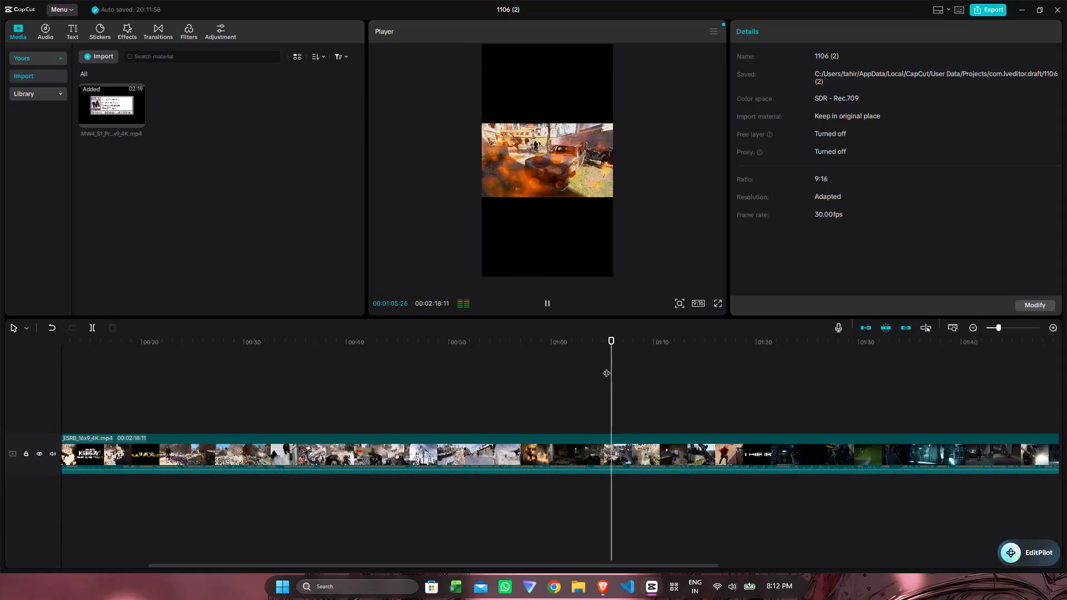
Play to the "This is Kill Block" title near 1:07 and enlarge the trailer clip in the frame to 118% scale.
key("space")
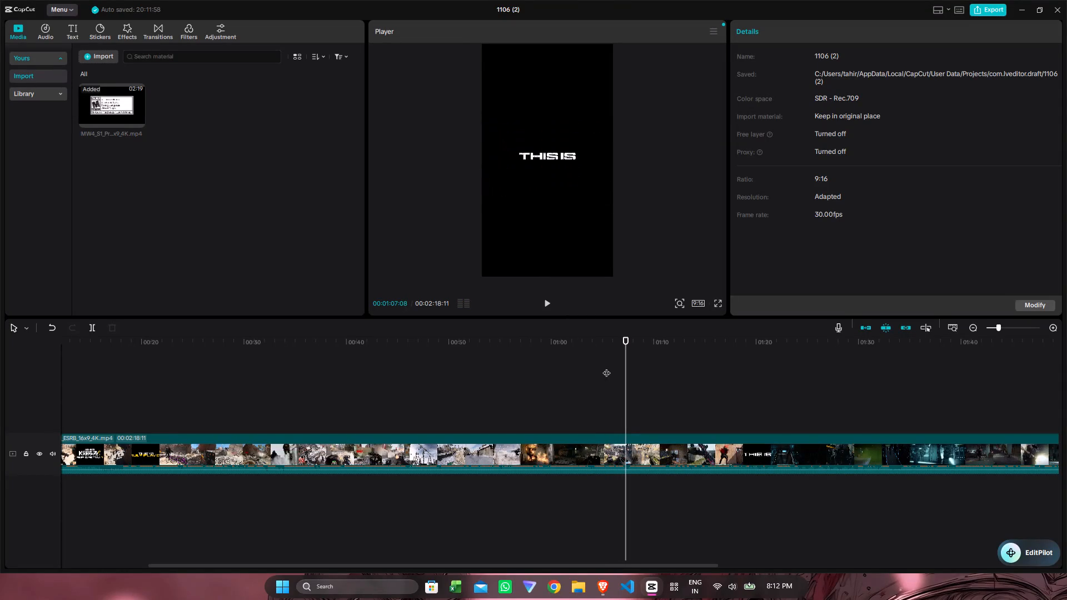
key("space")
key("space")
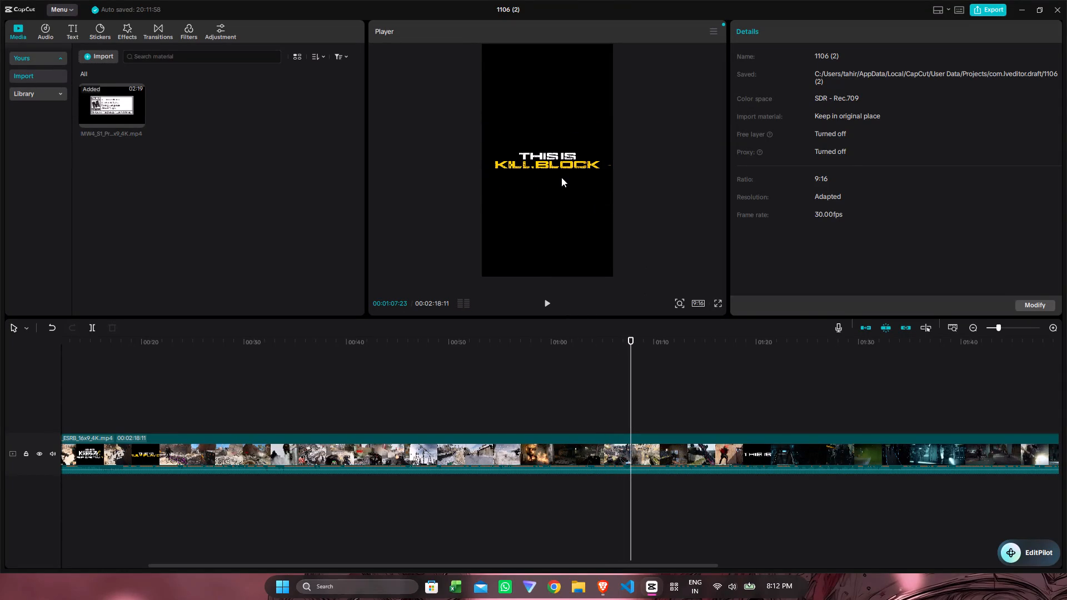
left_click(561, 177)
left_click_drag(613, 196, 626, 214)
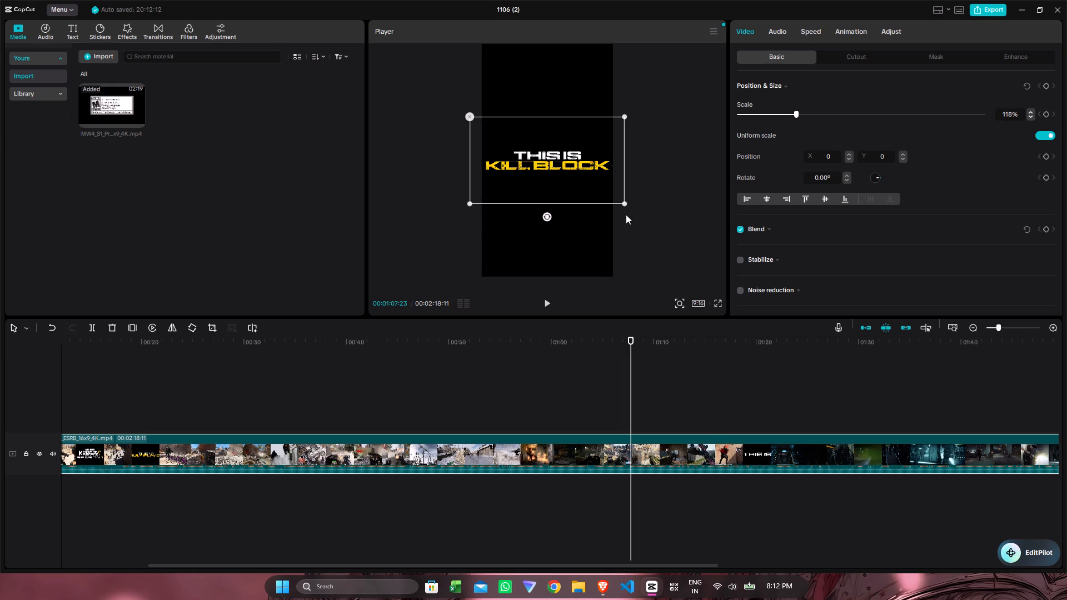
Play the trailer to about 1:29, and scrub and replay between about 0:58 and 1:07 to examine the scenes before the "This is" title.
key("space")
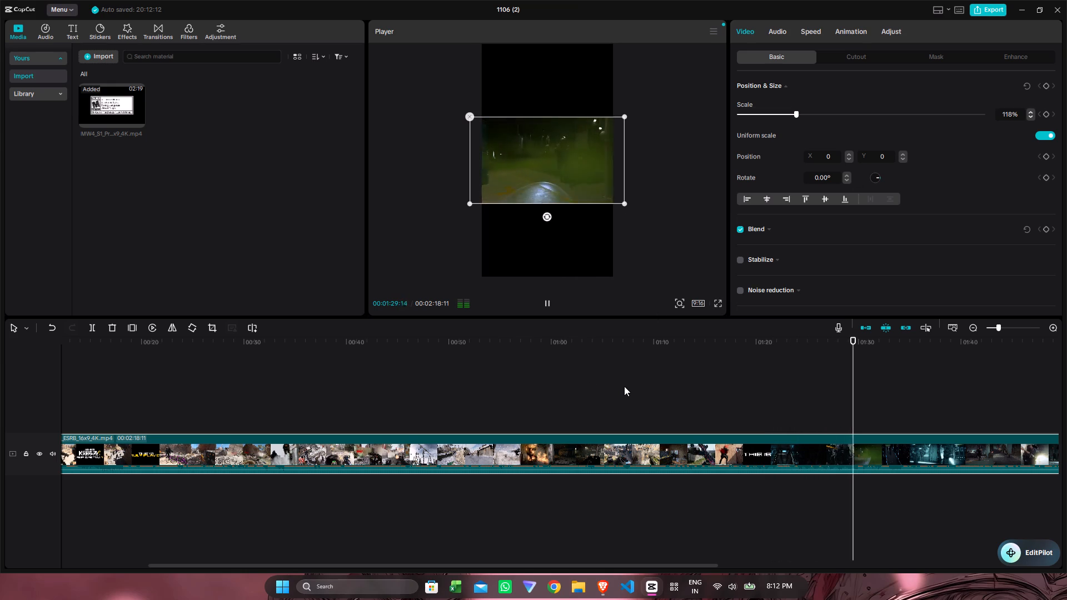
double_click(562, 387)
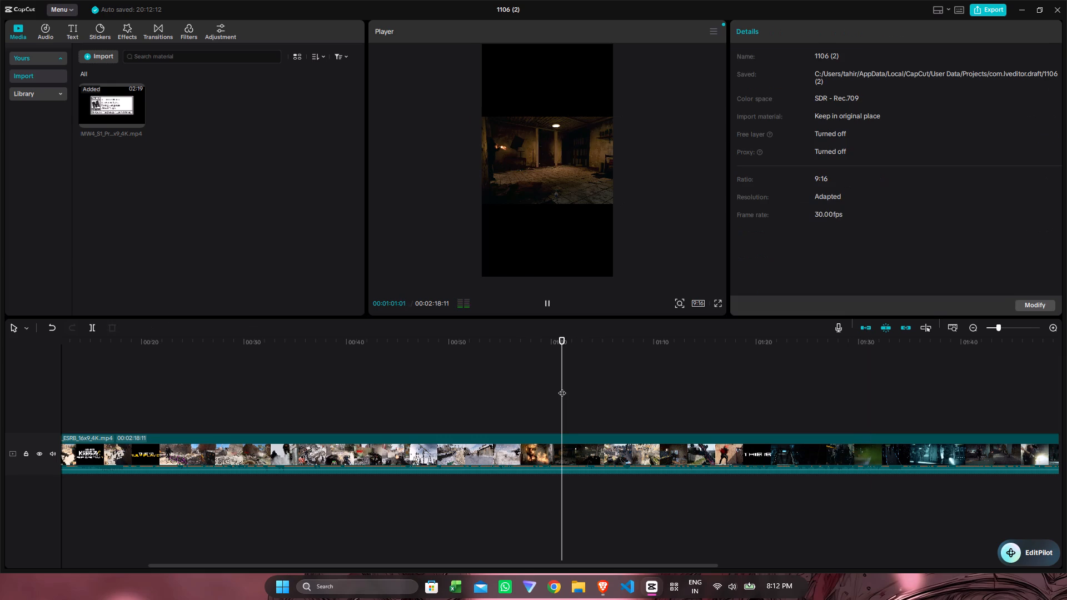
left_click_drag(562, 387, 535, 400)
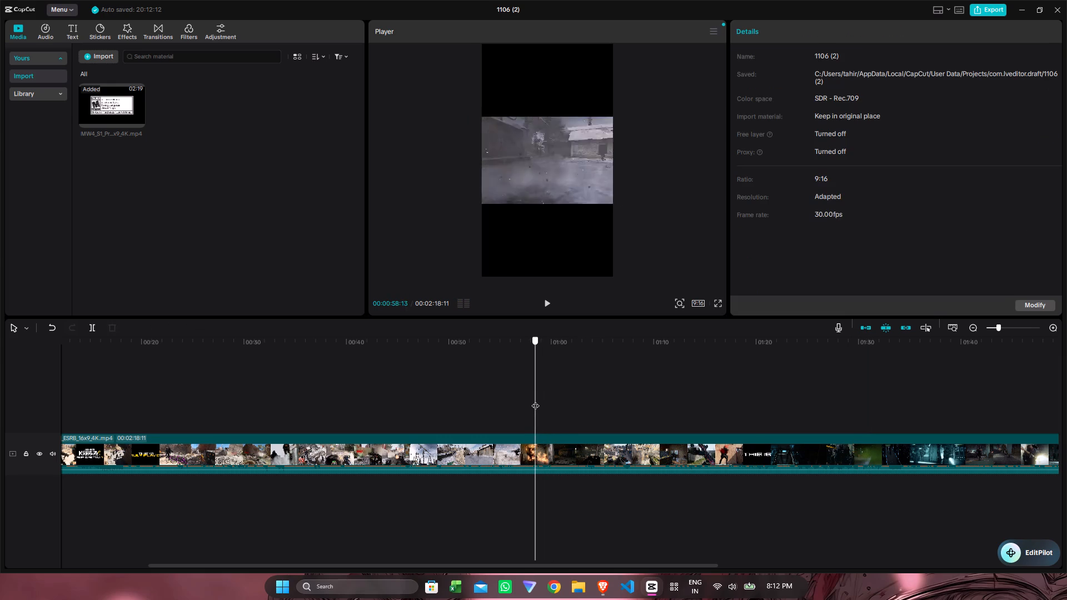
left_click_drag(535, 400, 609, 411)
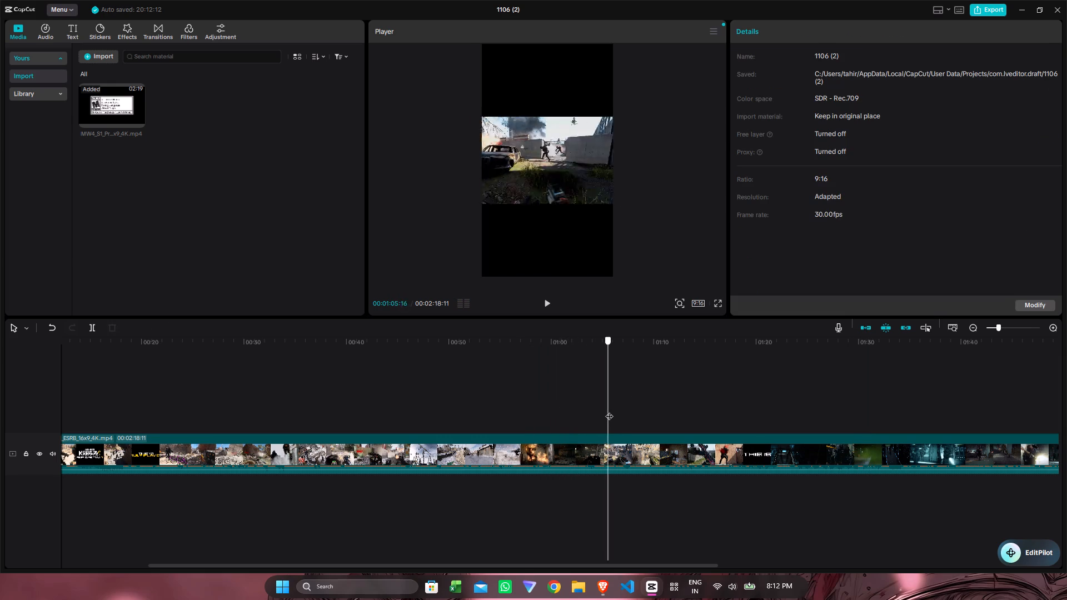
left_click_drag(609, 411, 621, 416)
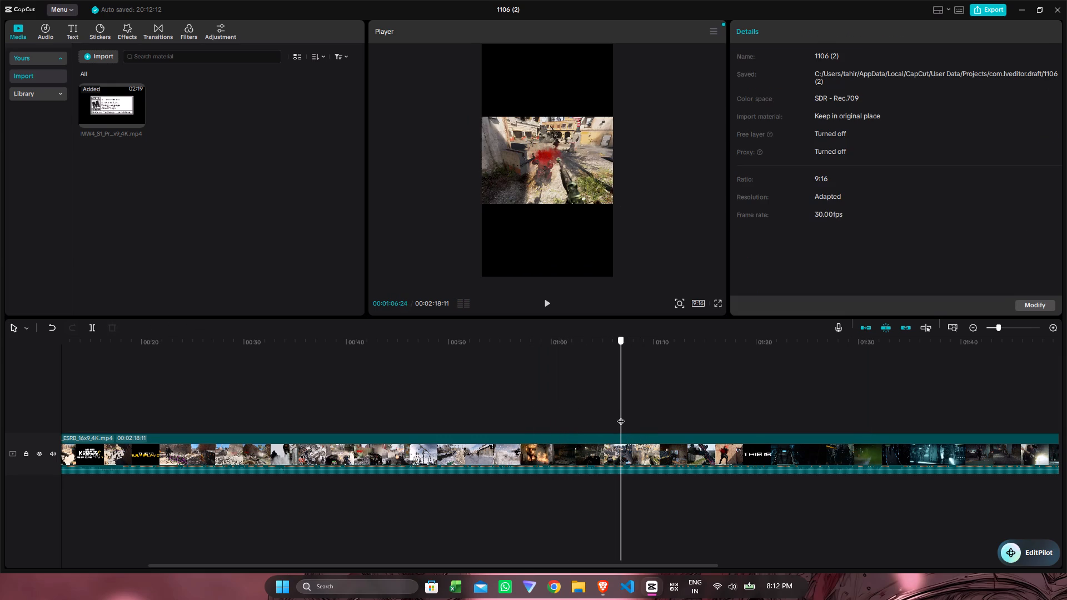
left_click_drag(621, 416, 617, 416)
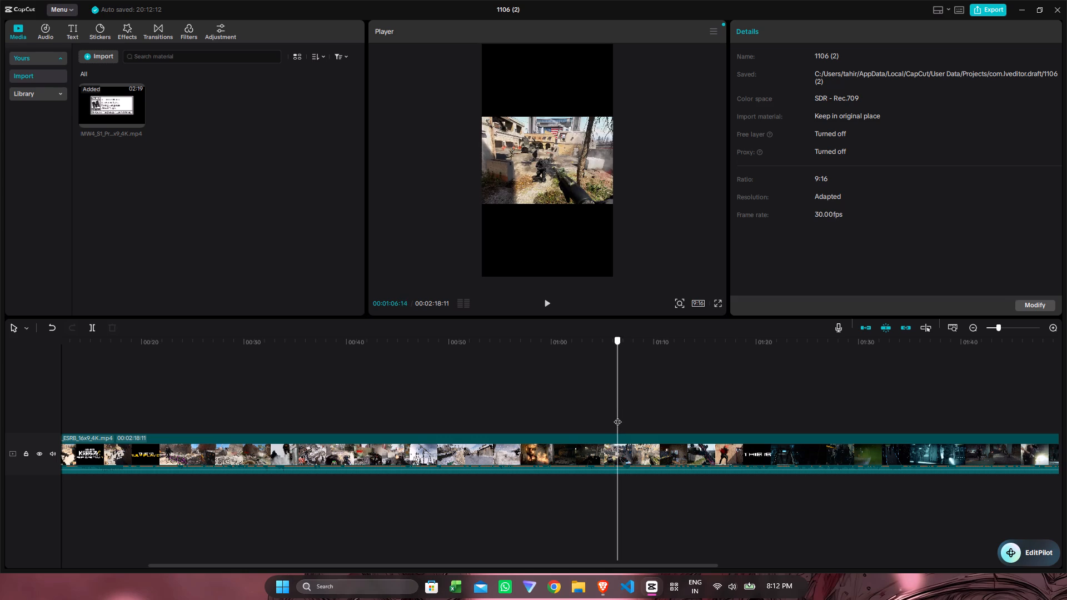
left_click_drag(617, 416, 623, 415)
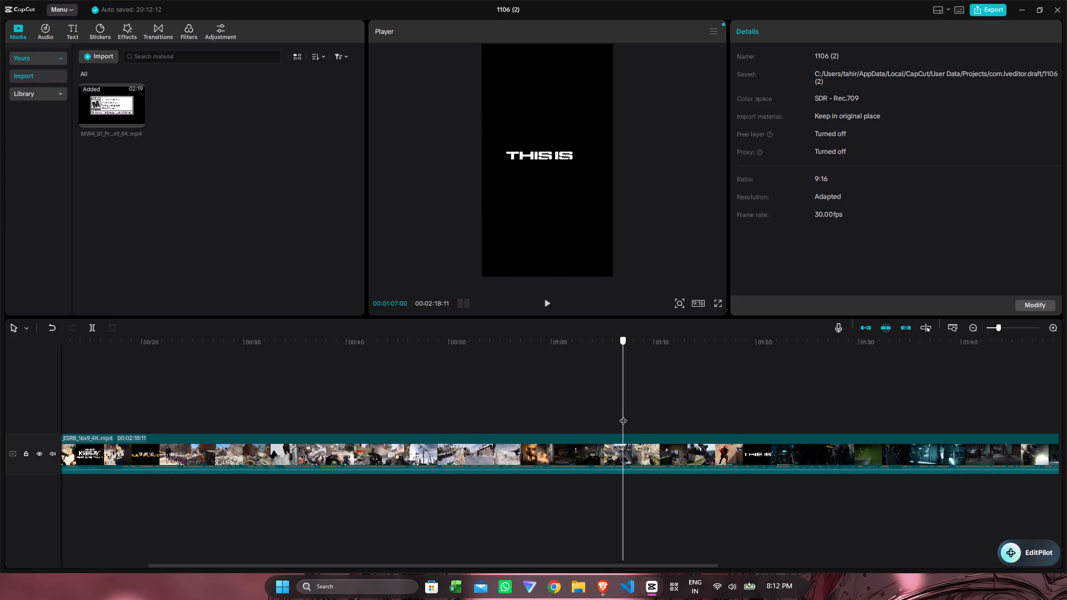
left_click_drag(623, 415, 621, 416)
key("space")
key("space")
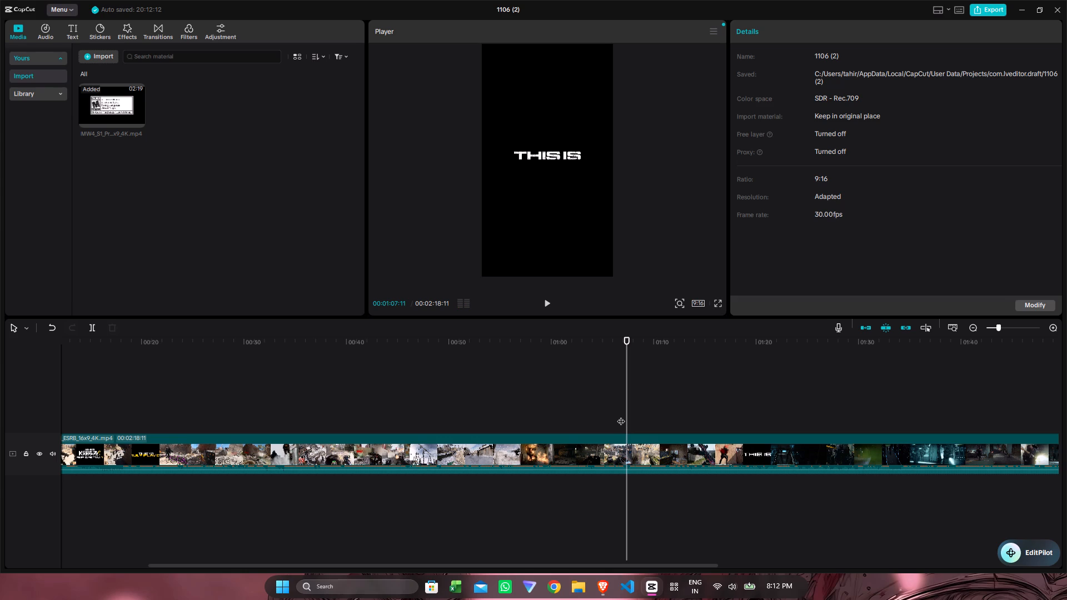
left_click(621, 416)
left_click_drag(621, 416, 607, 418)
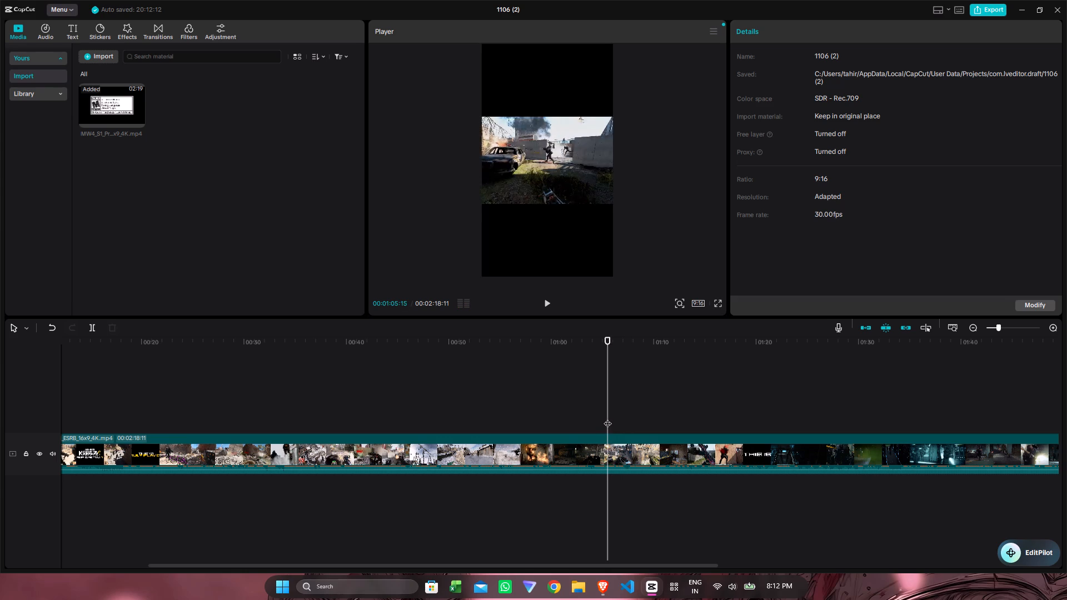
key("space")
key("space")
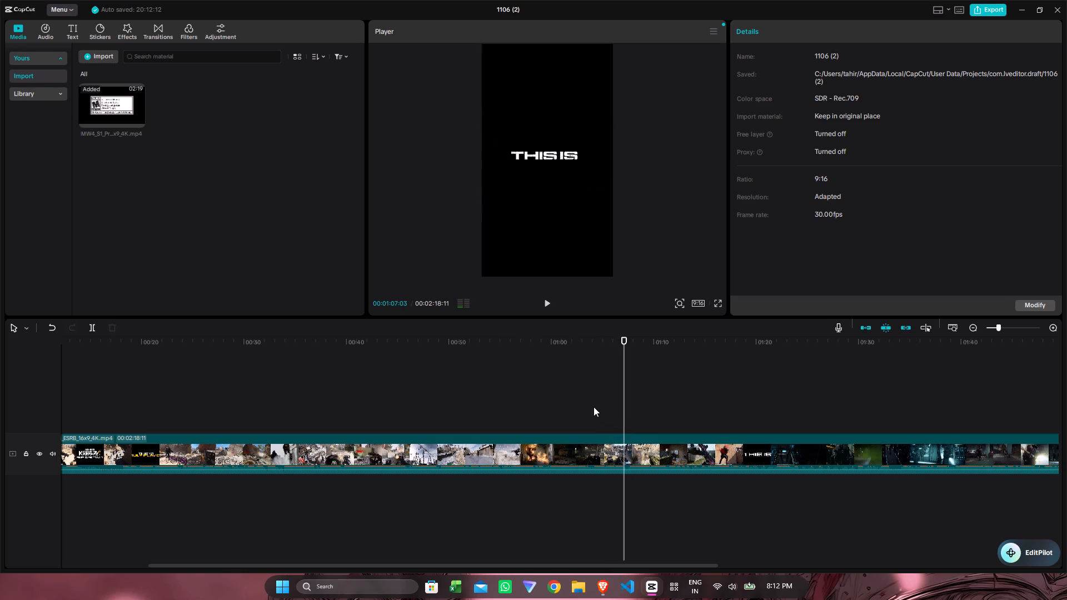
double_click(594, 407)
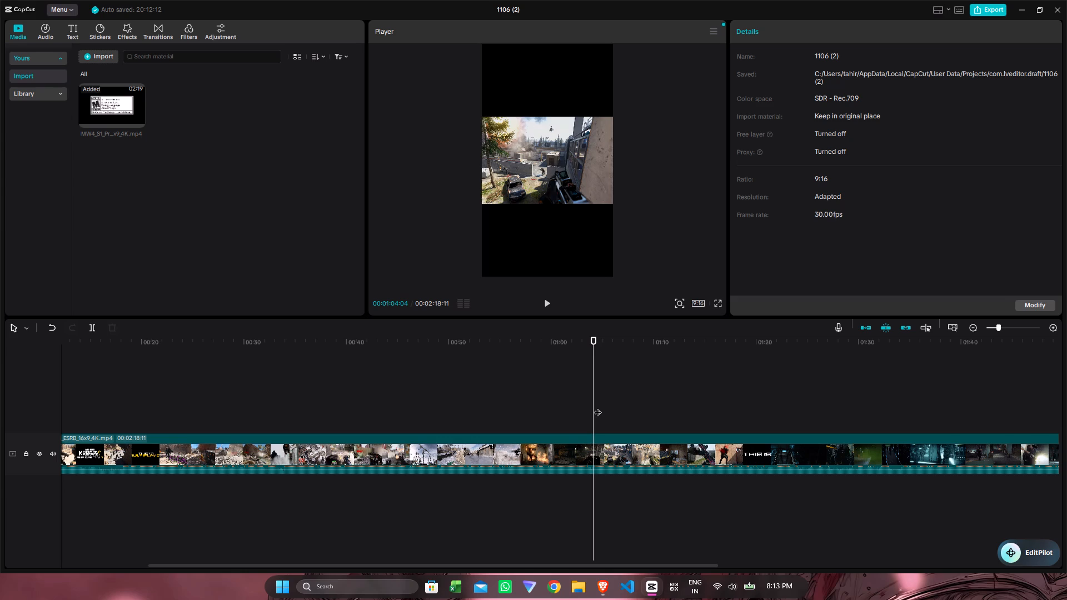
key("space")
key("space")
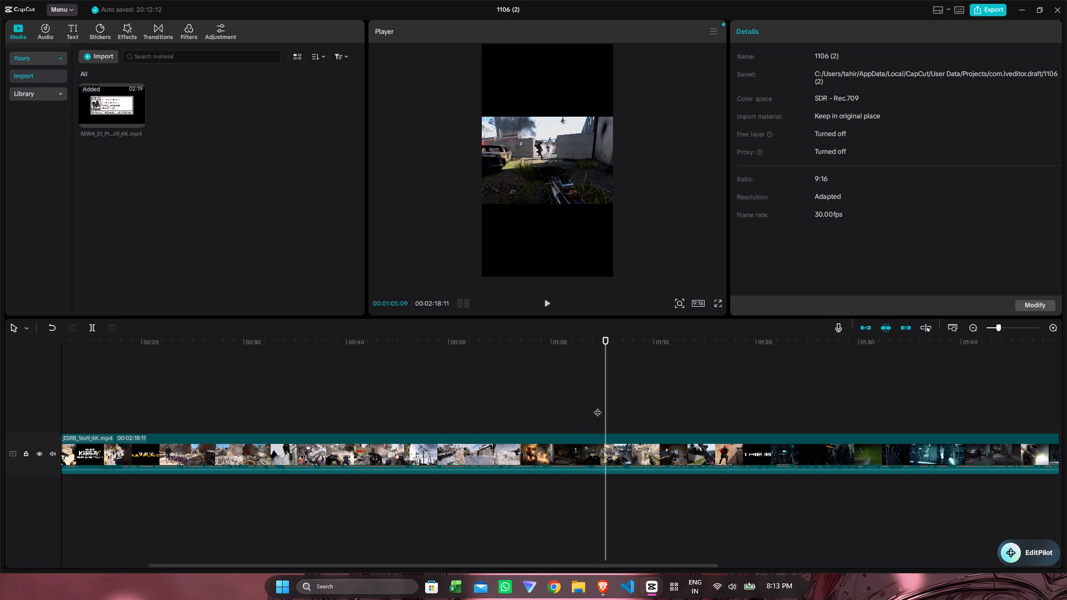
Split the trailer at 00:01:01:12, where the armed figure stands in the dark room, and delete everything before the cut.
left_click(574, 455)
double_click(566, 418)
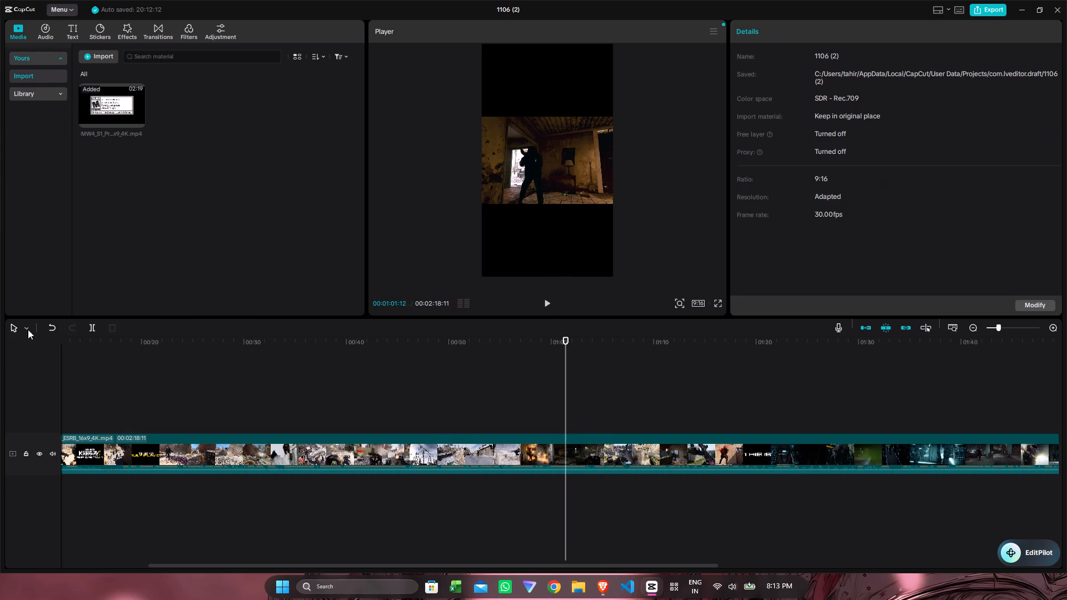
left_click(93, 328)
left_click(507, 444)
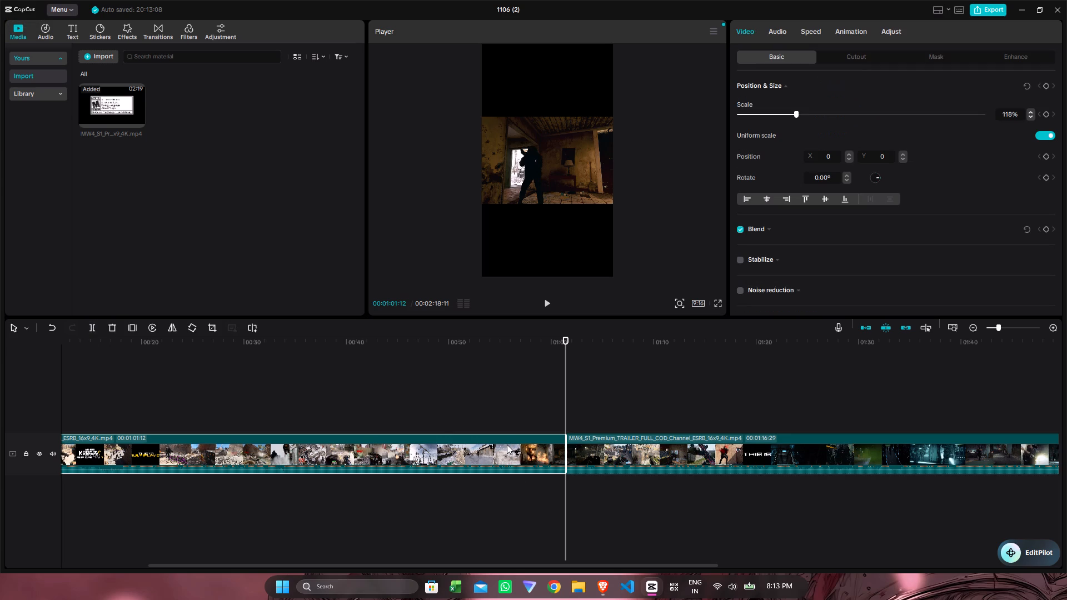
left_click(108, 327)
Replay the first six seconds of the trimmed clip to examine the change from the indoor firefight to the outdoor combat scene.
double_click(116, 402)
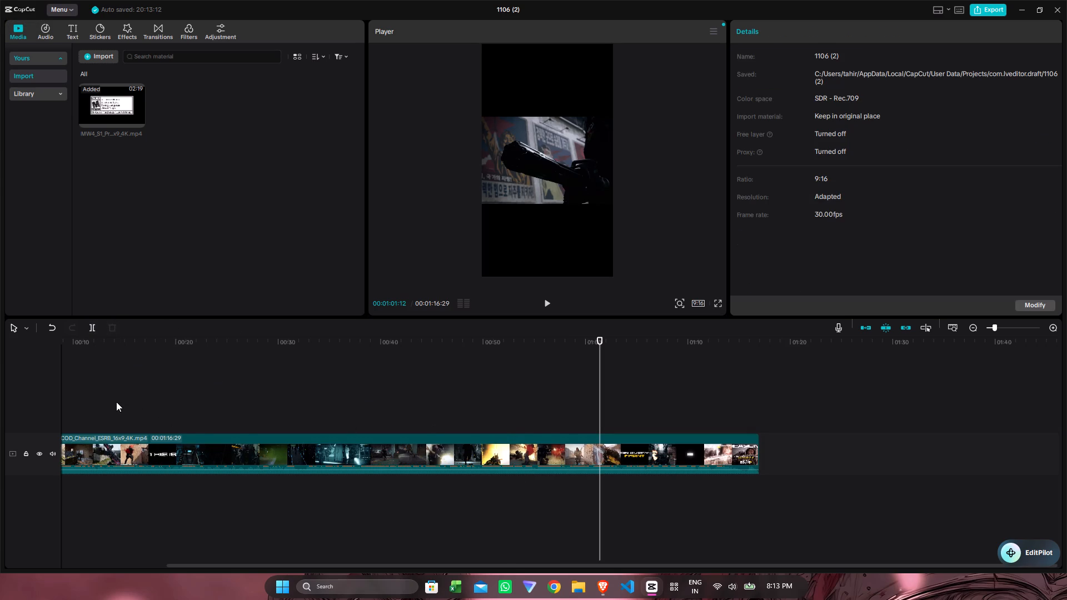
left_click(104, 396)
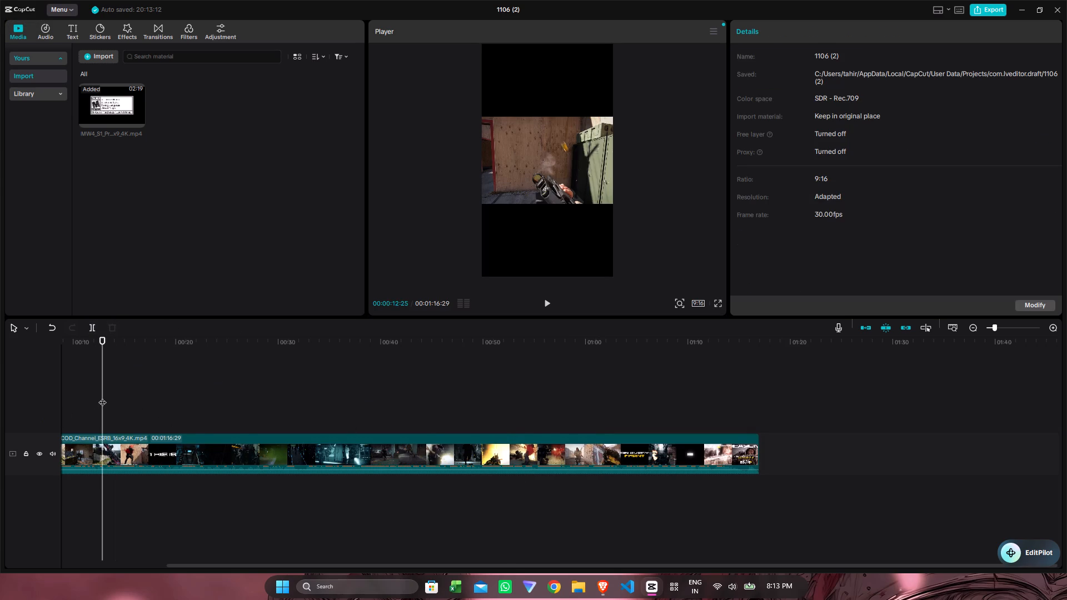
left_click_drag(102, 397, 75, 400)
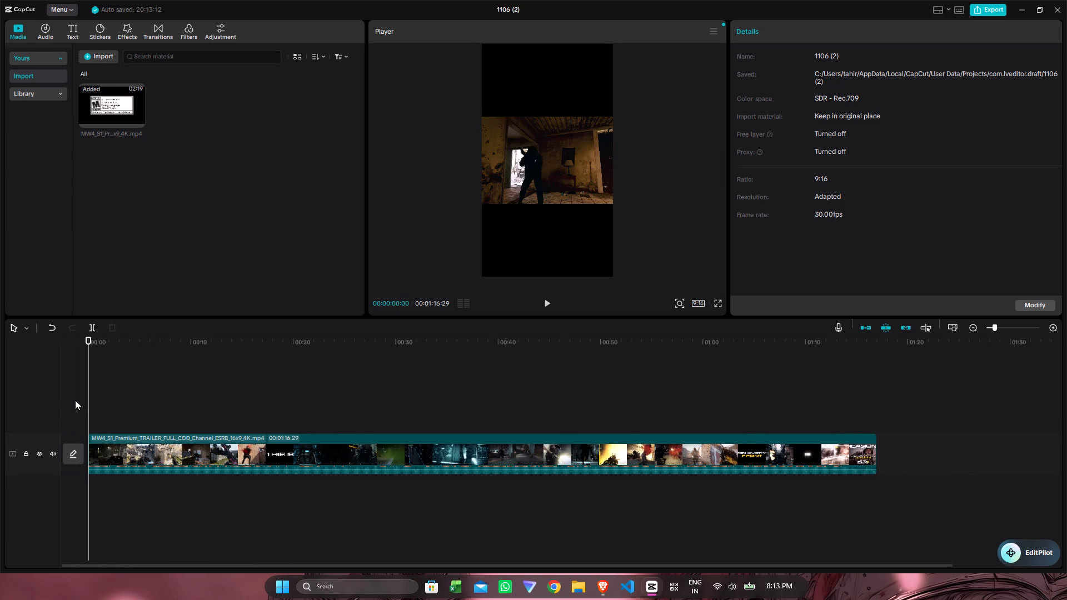
key("space")
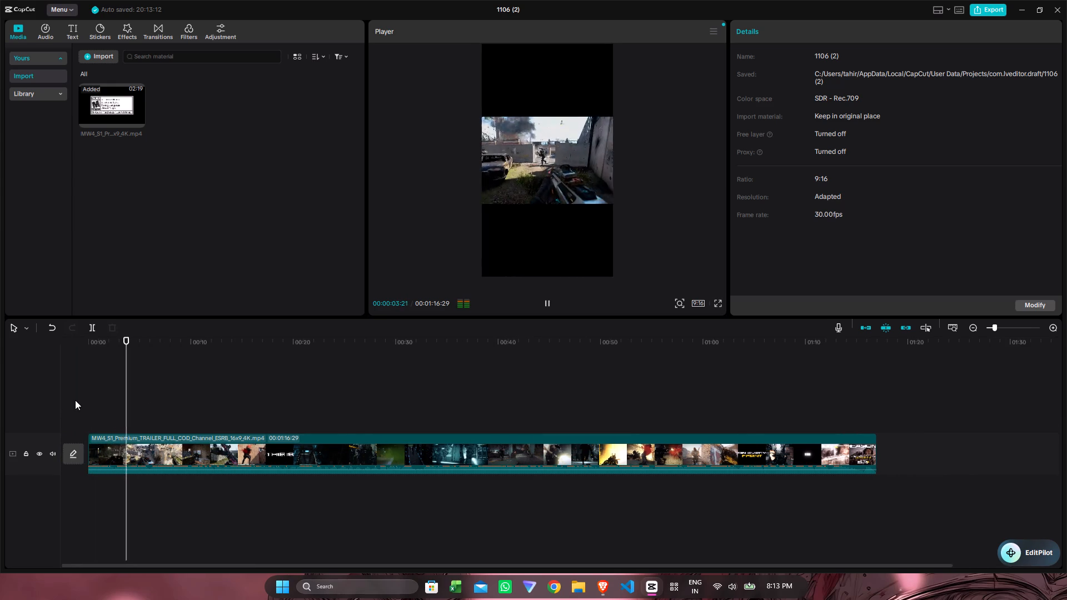
key("space")
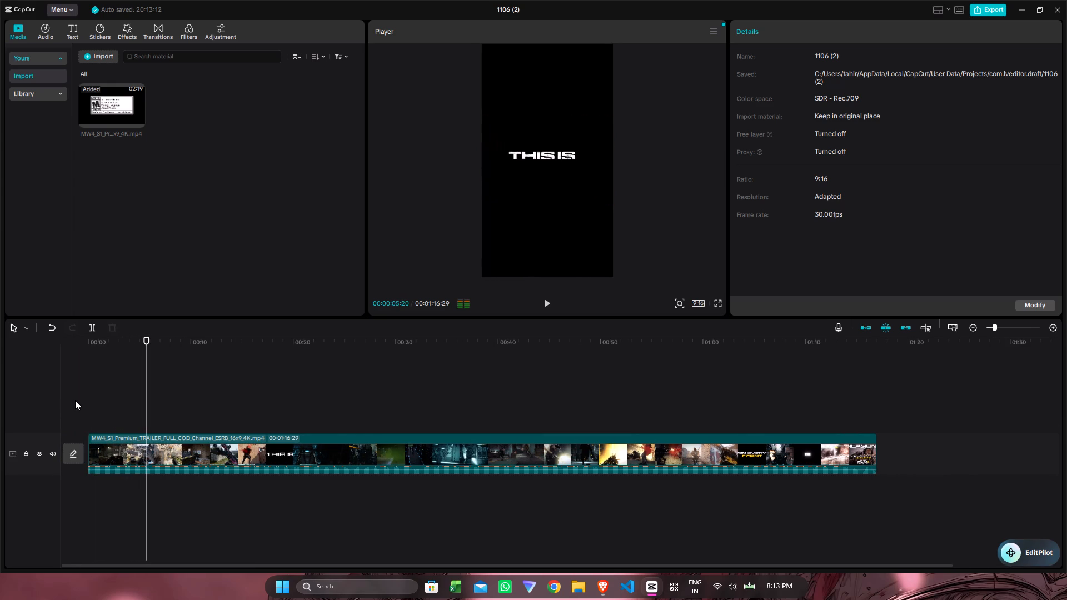
double_click(103, 397)
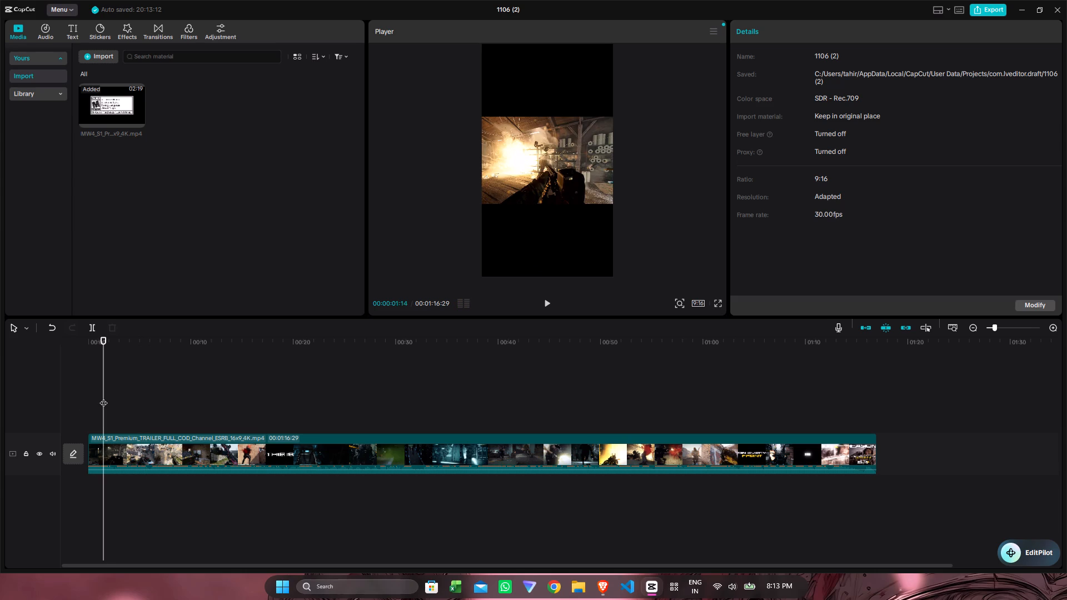
key("space")
key("space")
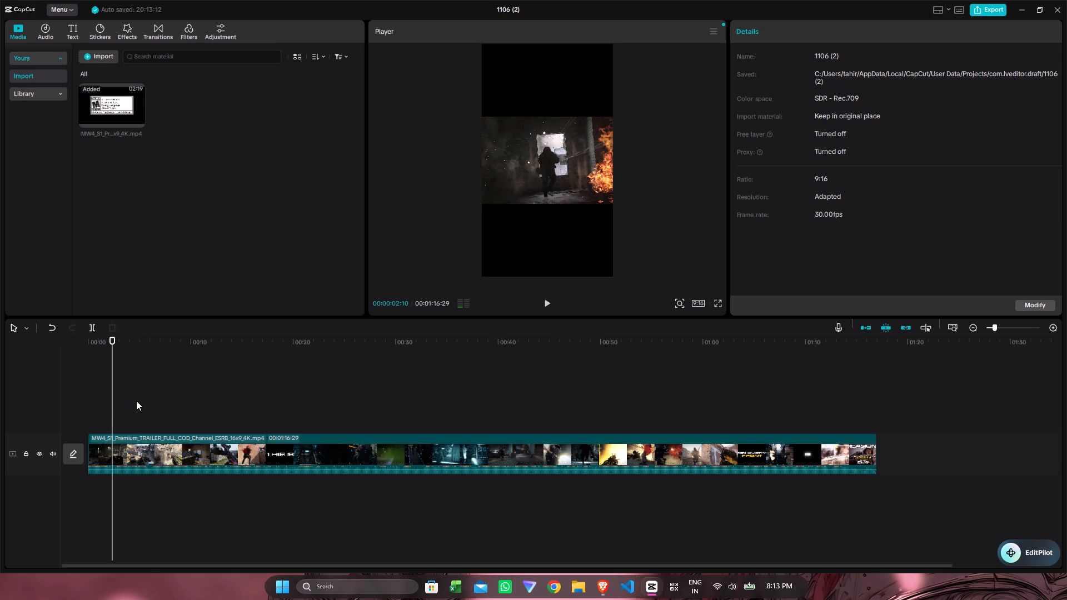
scroll(136, 401, "up", 4, "ctrl")
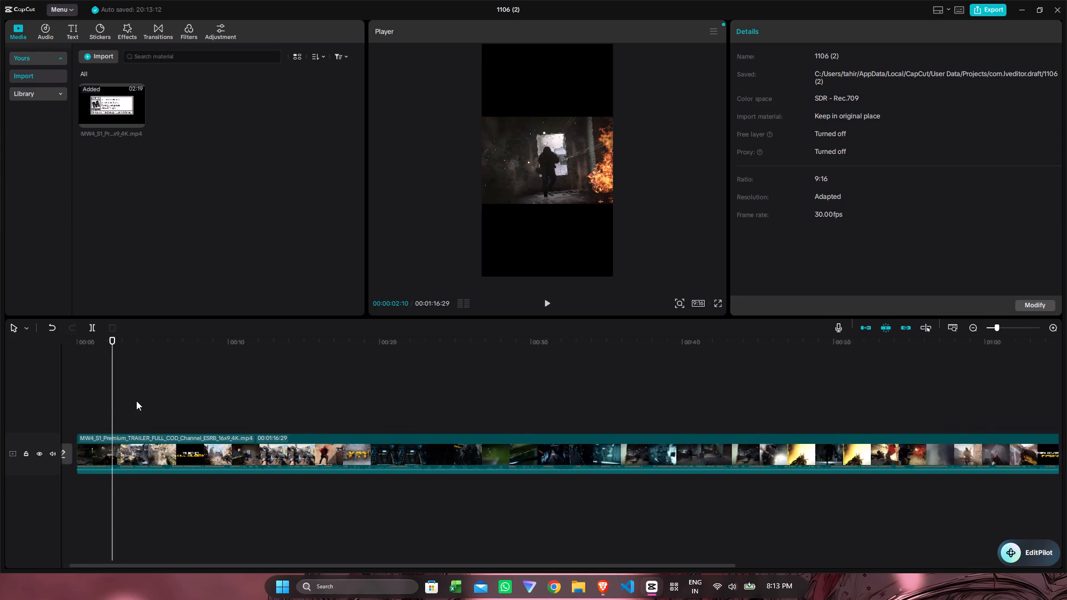
scroll(136, 401, "up", 1, "ctrl")
double_click(90, 401)
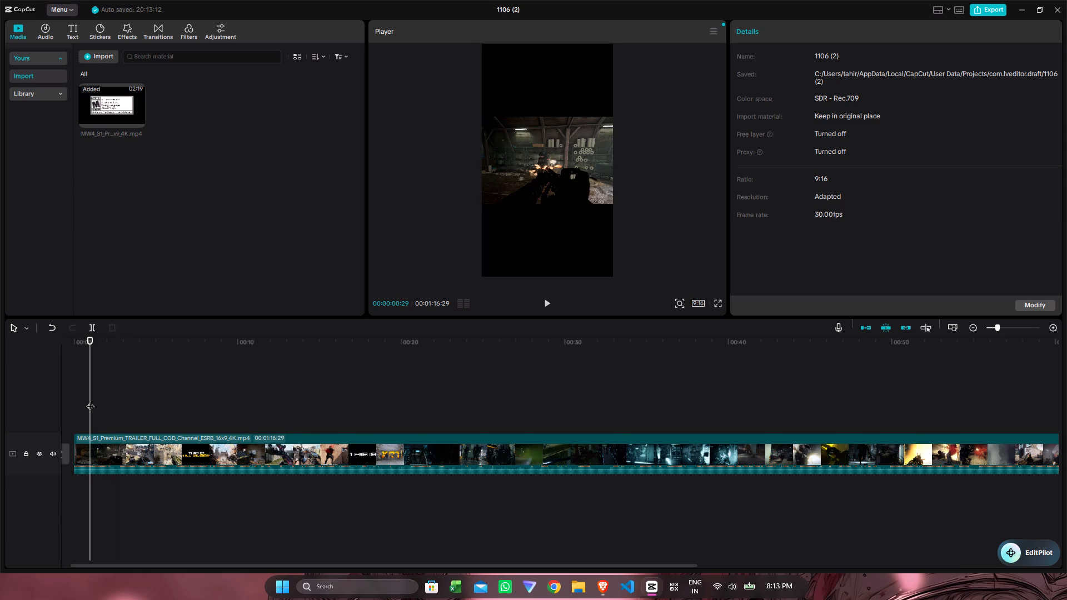
key("space")
key("space")
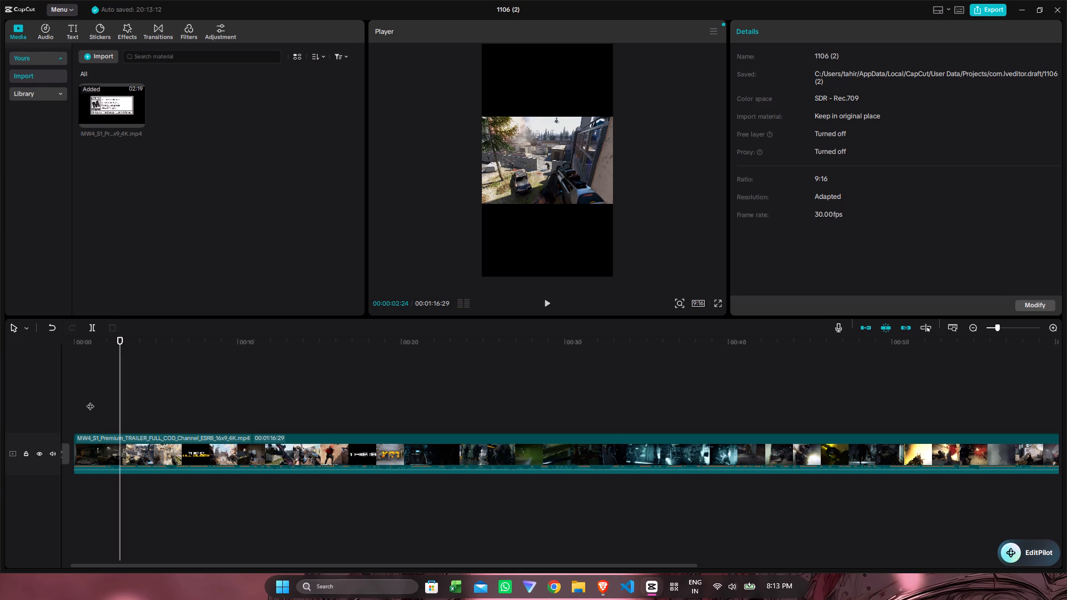
key("space")
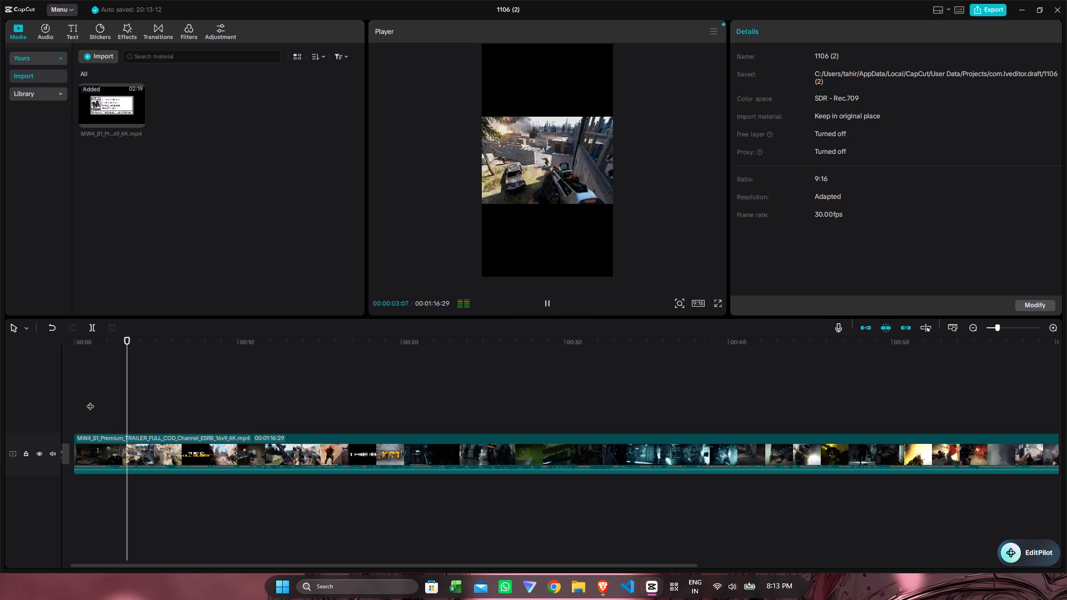
key("space")
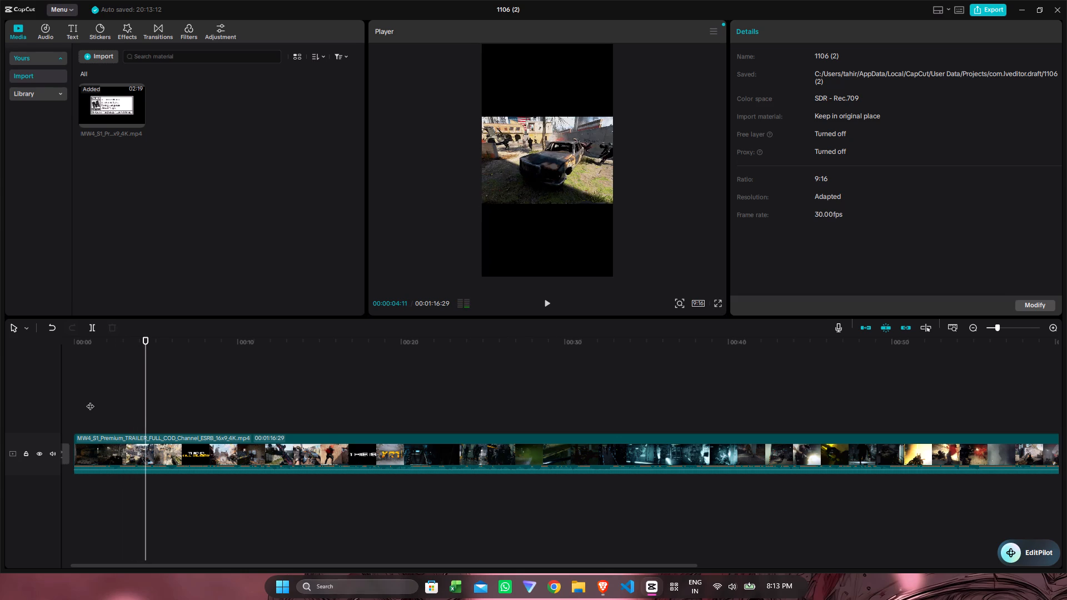
Split the clip at 00:00:02:20, where the outdoor combat scene begins, and delete the short segment before the cut.
double_click(121, 402)
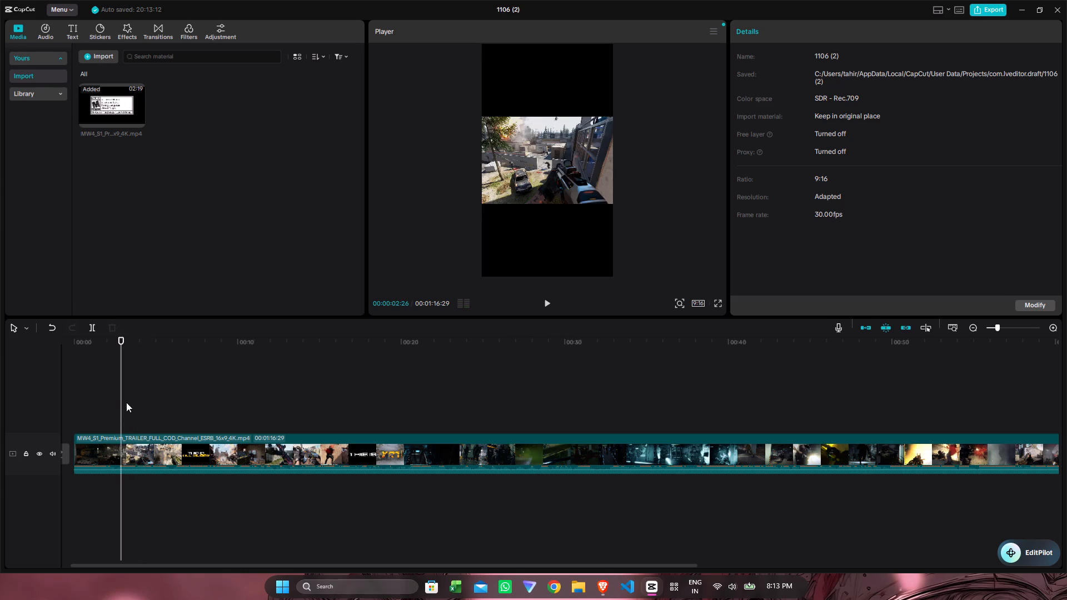
left_click(122, 403)
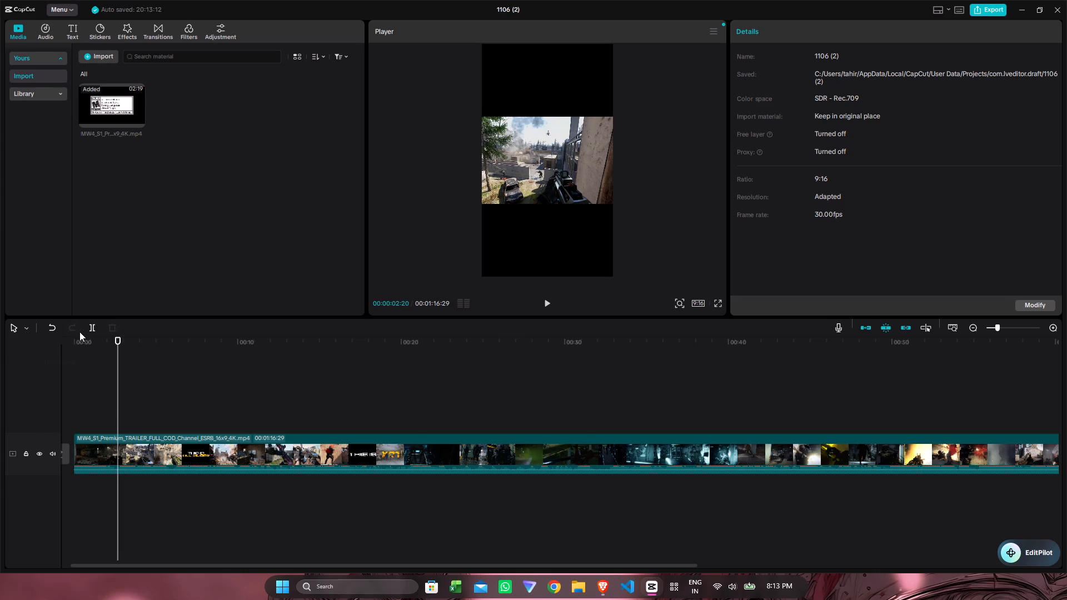
left_click(92, 324)
left_click(106, 439)
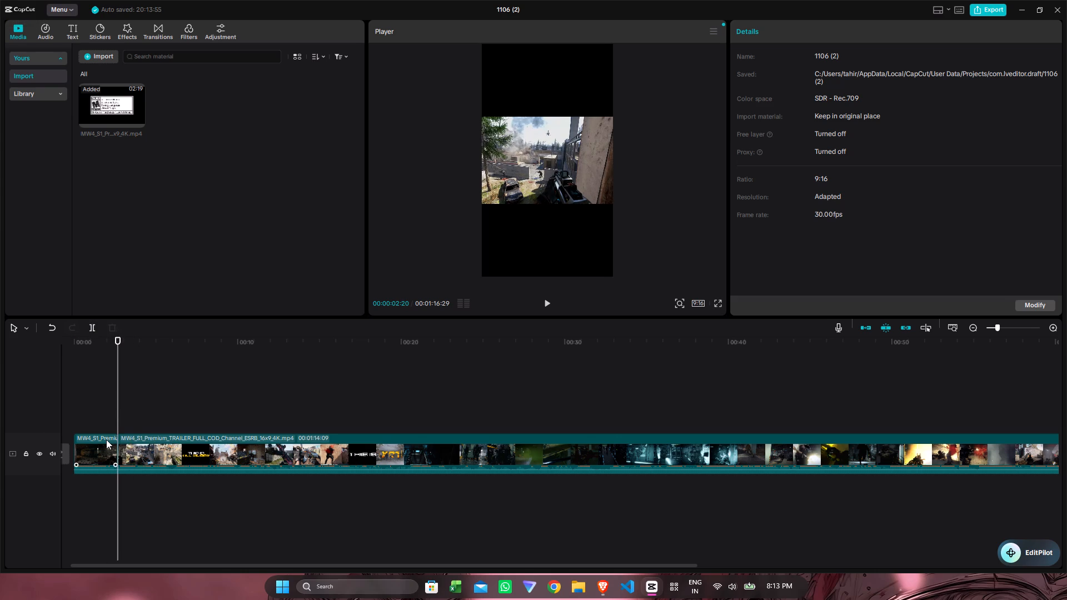
left_click(113, 323)
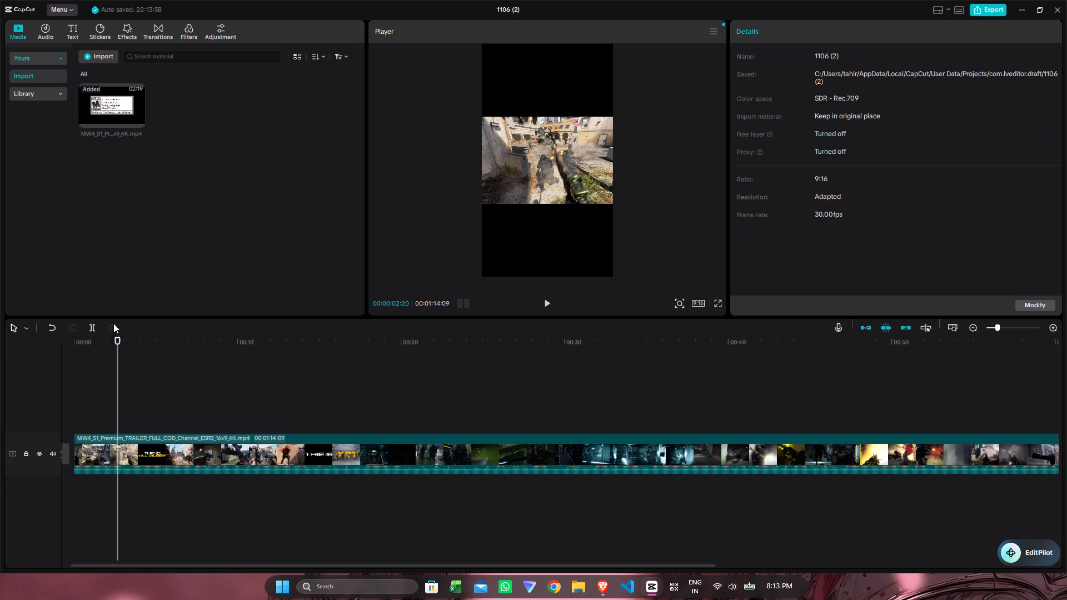
Play the clip from the start, then scrub and replay between about 0:22 and 0:37 to examine where to end it.
double_click(83, 406)
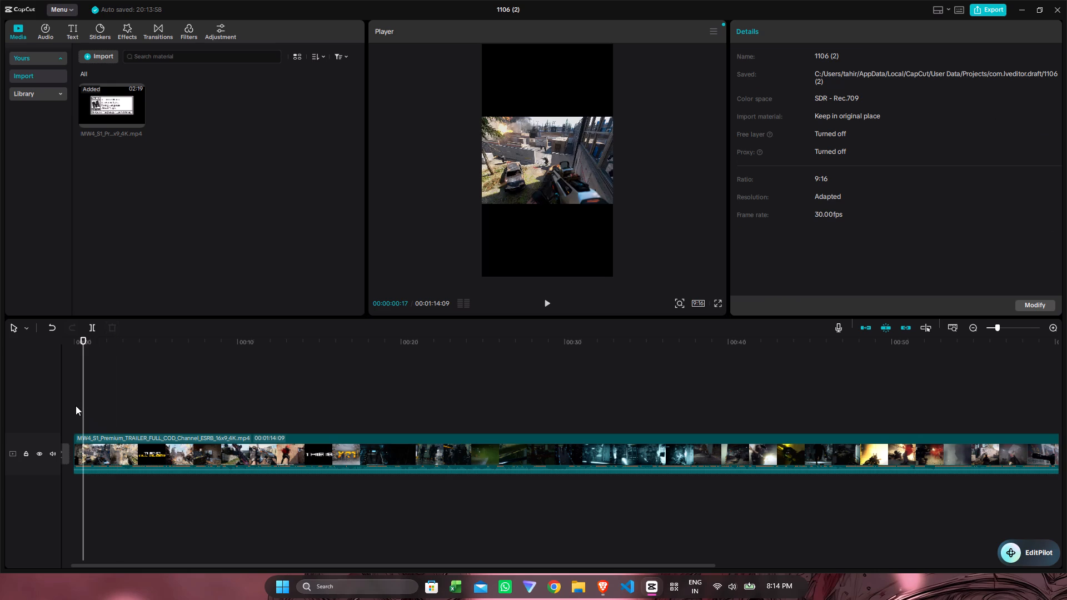
left_click(90, 406)
left_click_drag(90, 406, 73, 410)
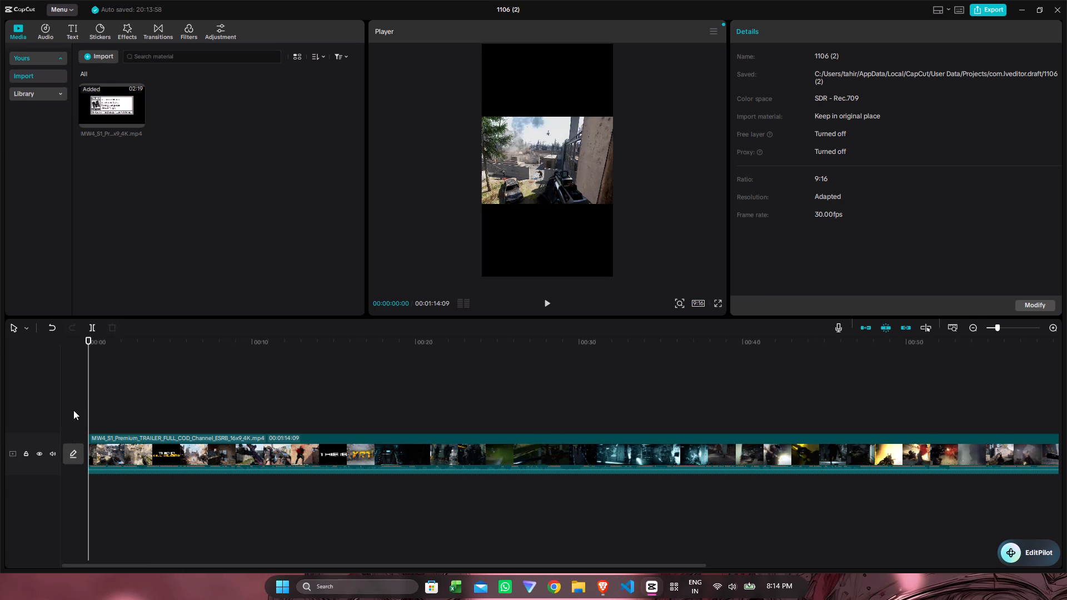
key("space")
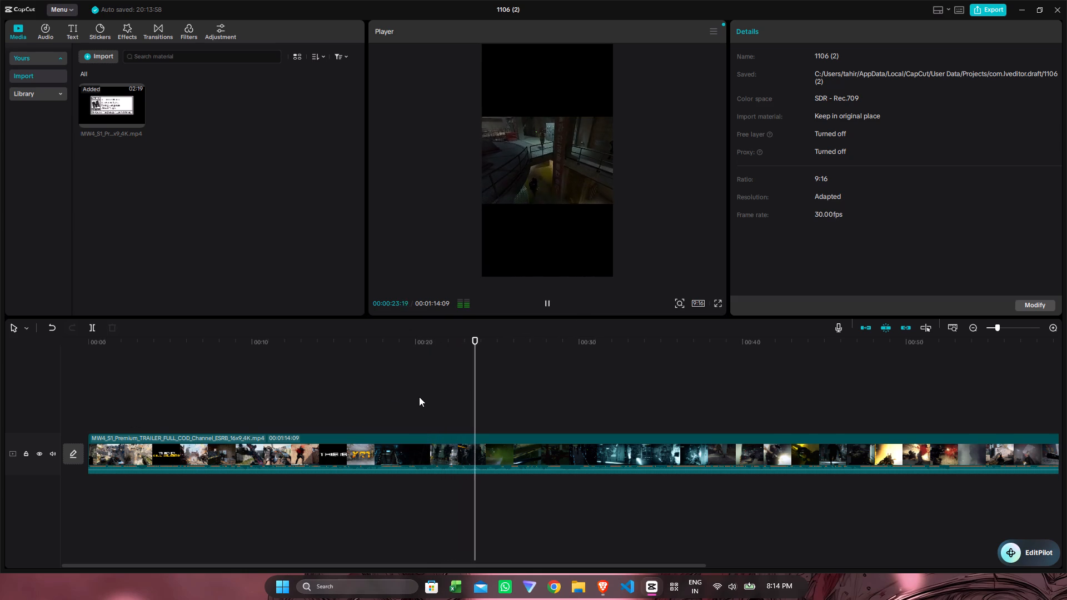
double_click(456, 387)
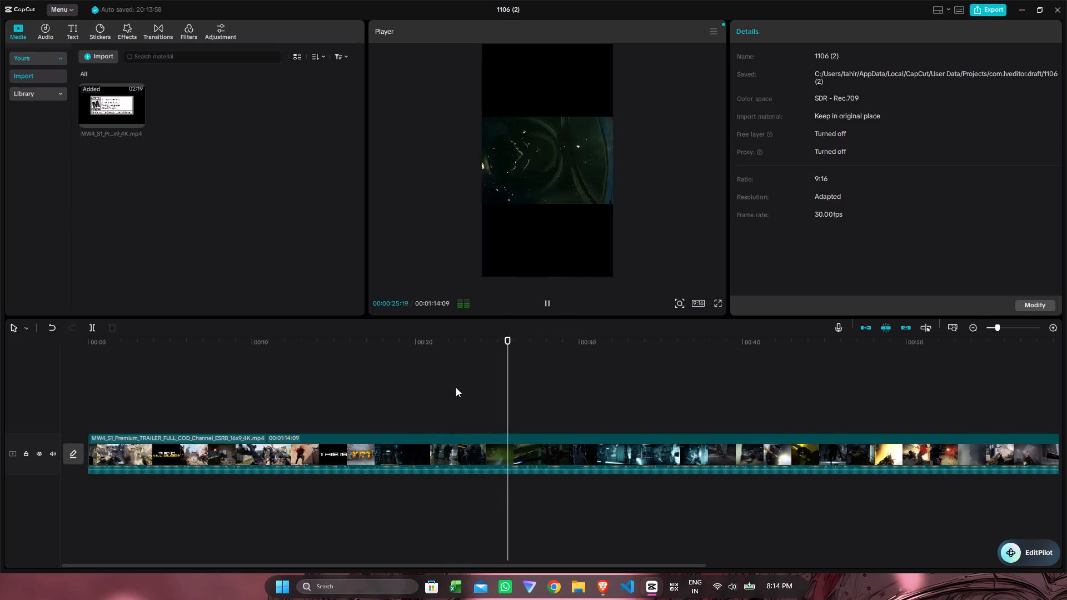
left_click_drag(448, 389, 433, 392)
left_click(433, 392)
left_click_drag(433, 392, 458, 391)
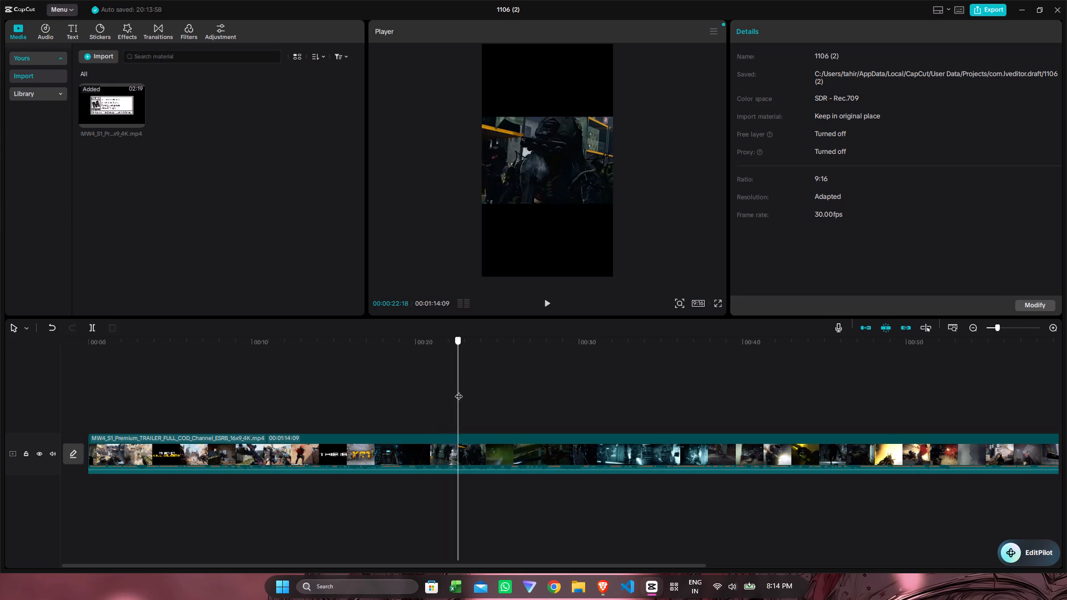
left_click_drag(458, 391, 539, 395)
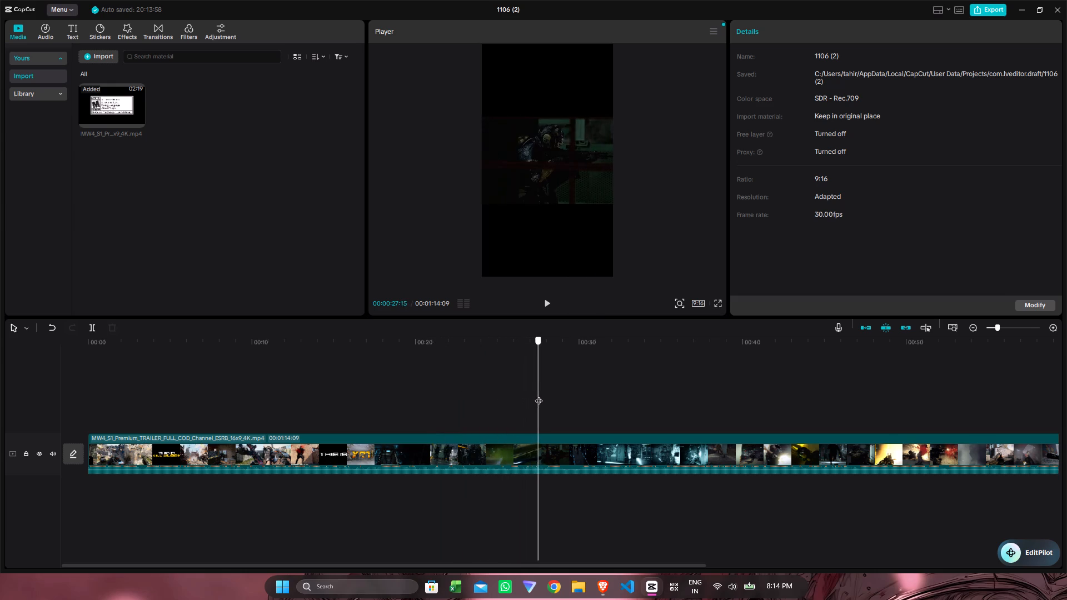
left_click_drag(539, 395, 513, 396)
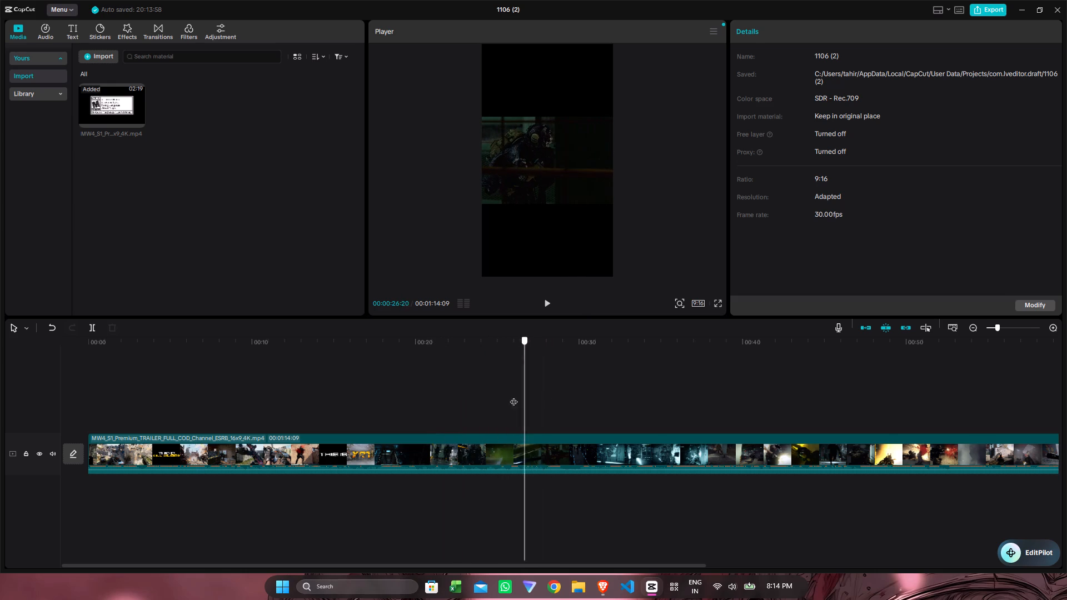
left_click_drag(513, 396, 495, 399)
key("space")
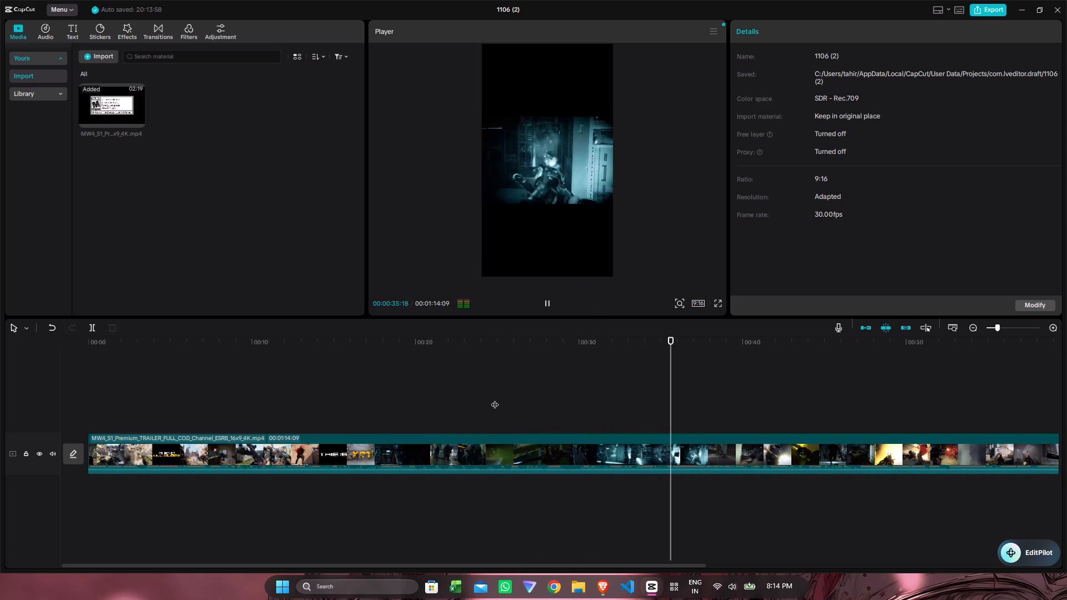
key("space")
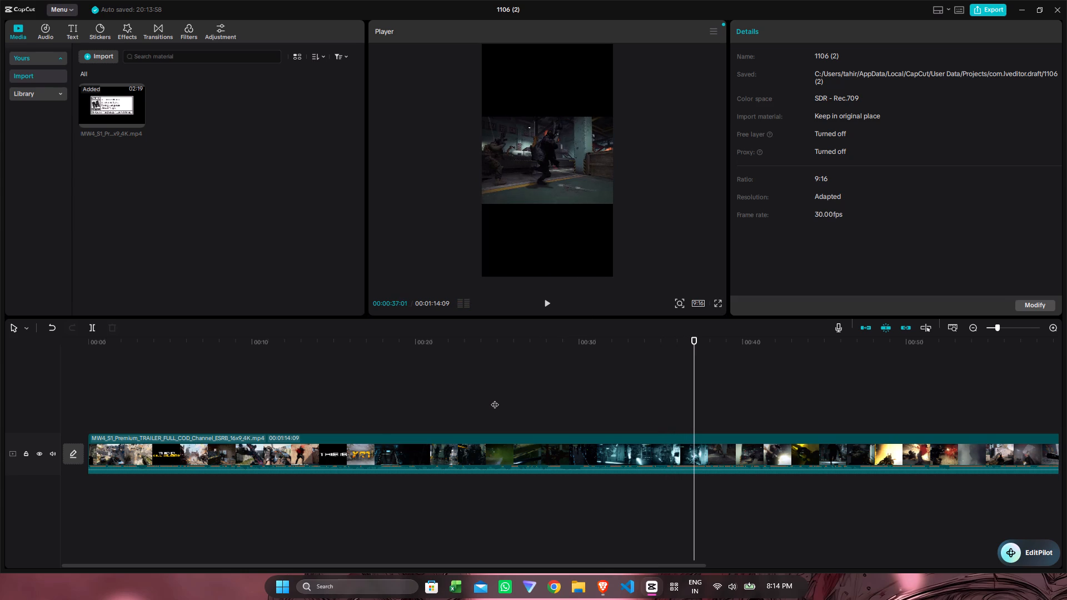
Split the clip at 00:00:22:29, on the close-up of the masked soldier, and delete everything after the cut.
double_click(403, 392)
key("space")
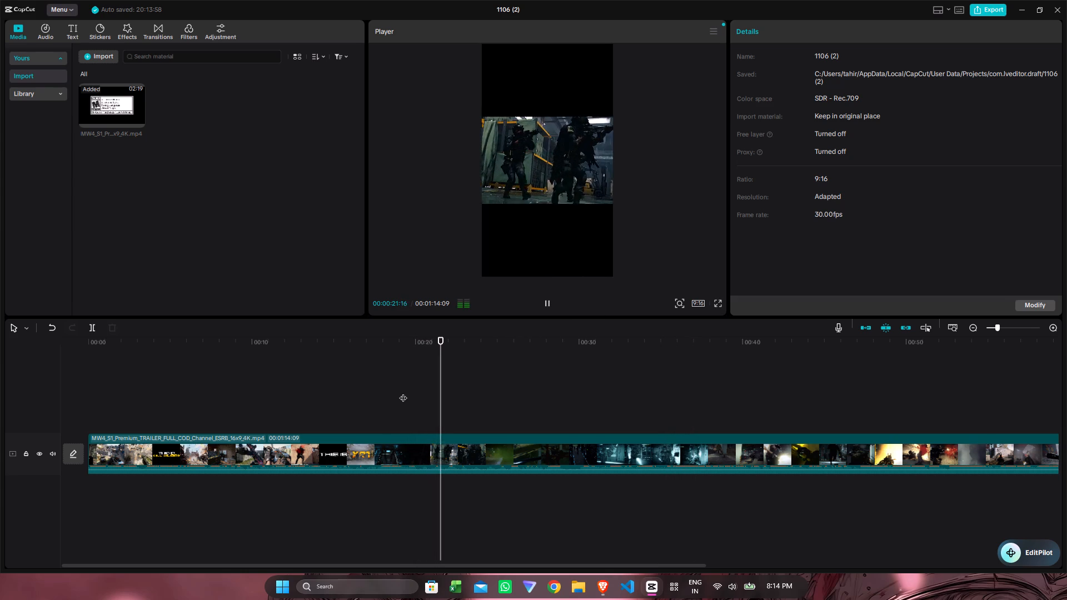
key("space")
key("space")
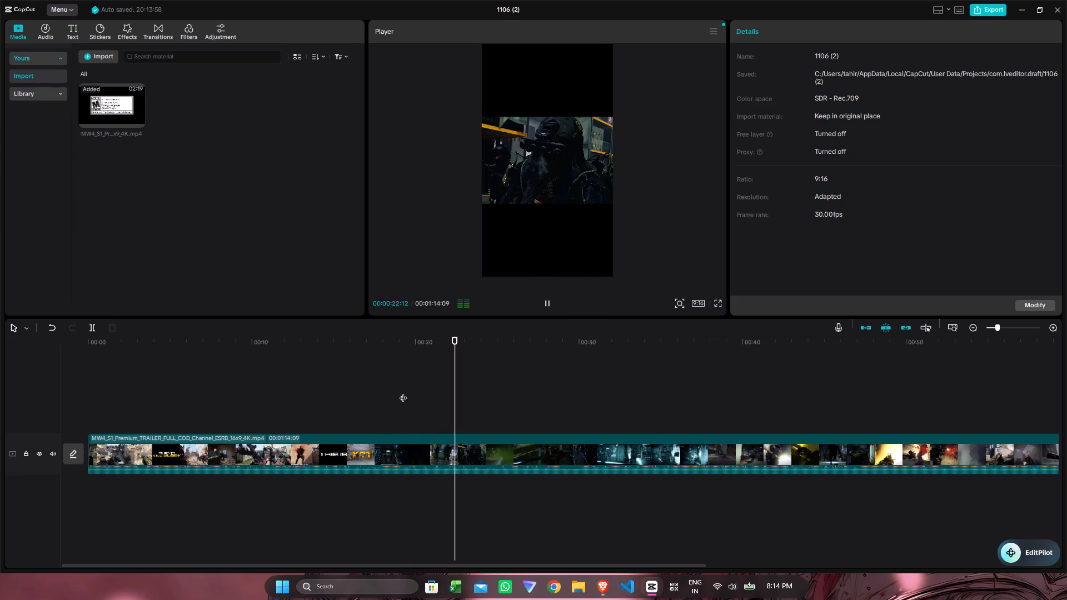
key("space")
key("space")
key("space")
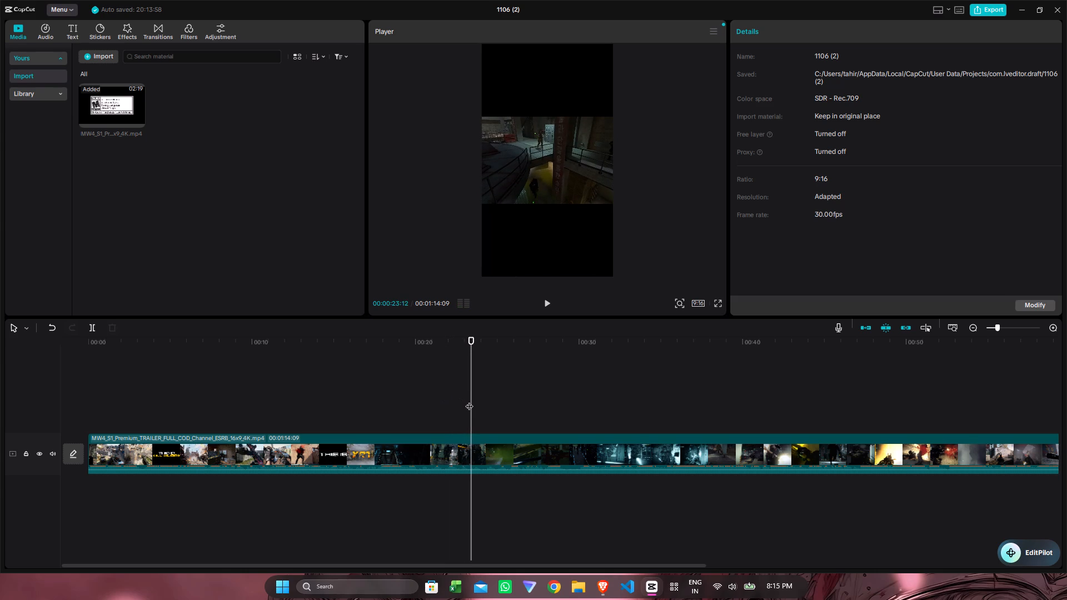
left_click_drag(469, 401, 460, 402)
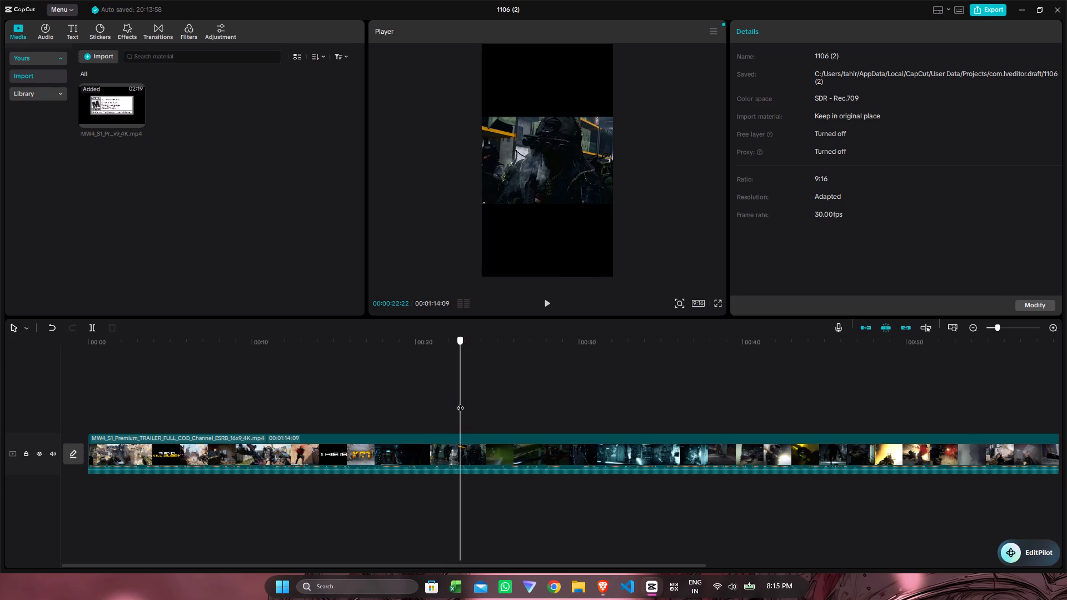
left_click_drag(460, 402, 466, 401)
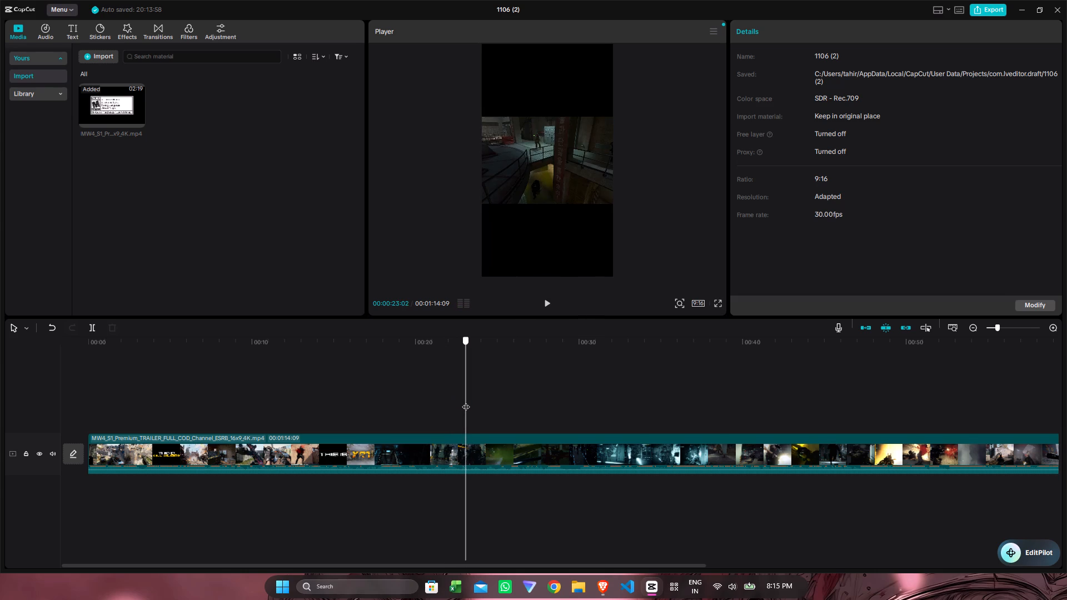
left_click_drag(466, 401, 464, 401)
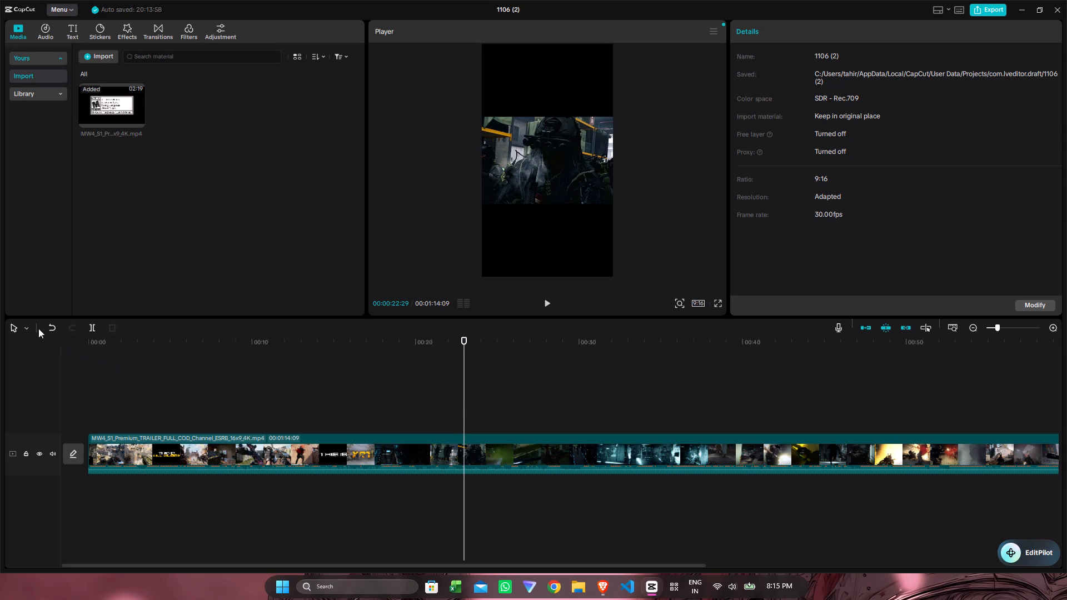
left_click(91, 329)
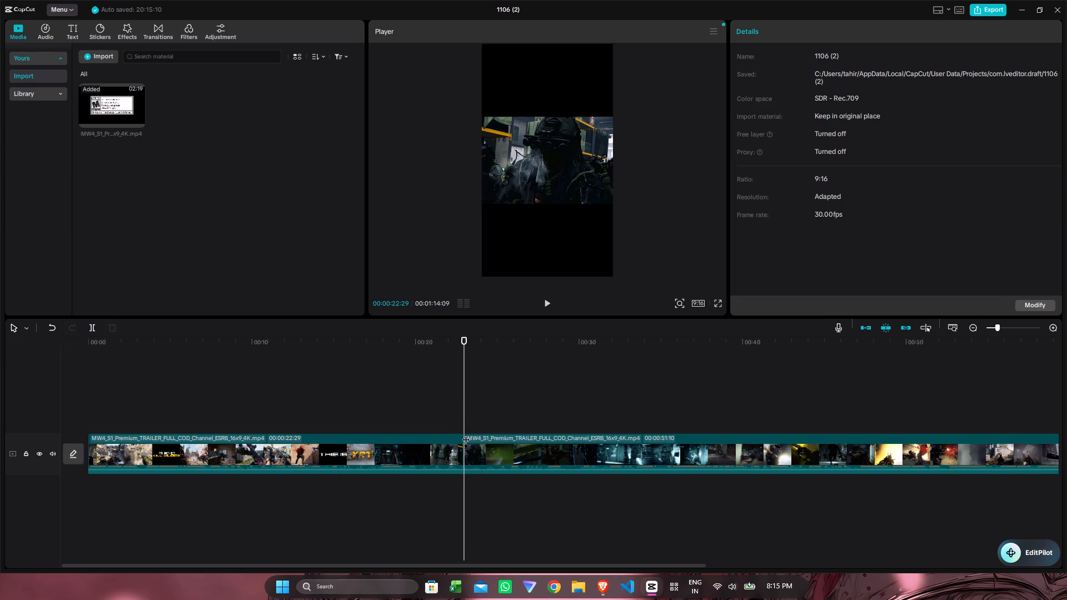
left_click(499, 447)
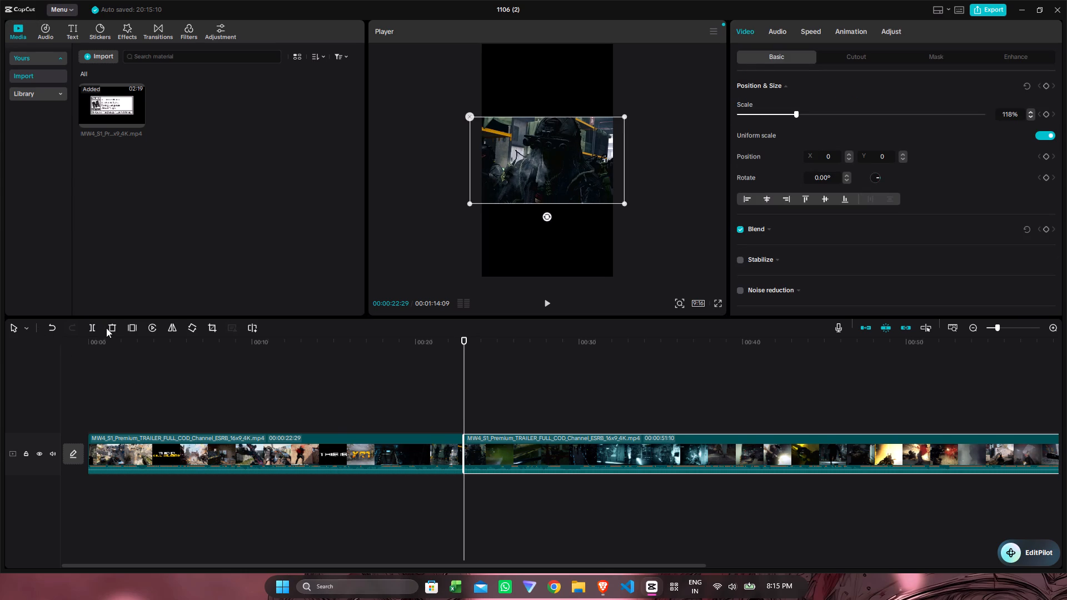
left_click(108, 328)
Play the trimmed clip from beginning to end to review the edit.
double_click(228, 375)
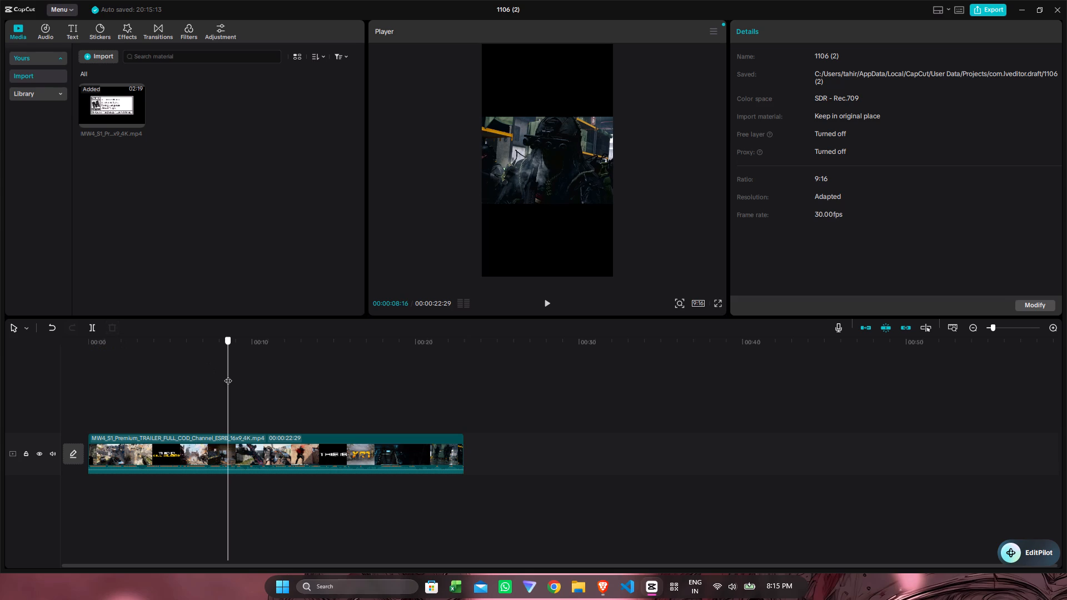
left_click(139, 394)
left_click_drag(139, 394, 81, 410)
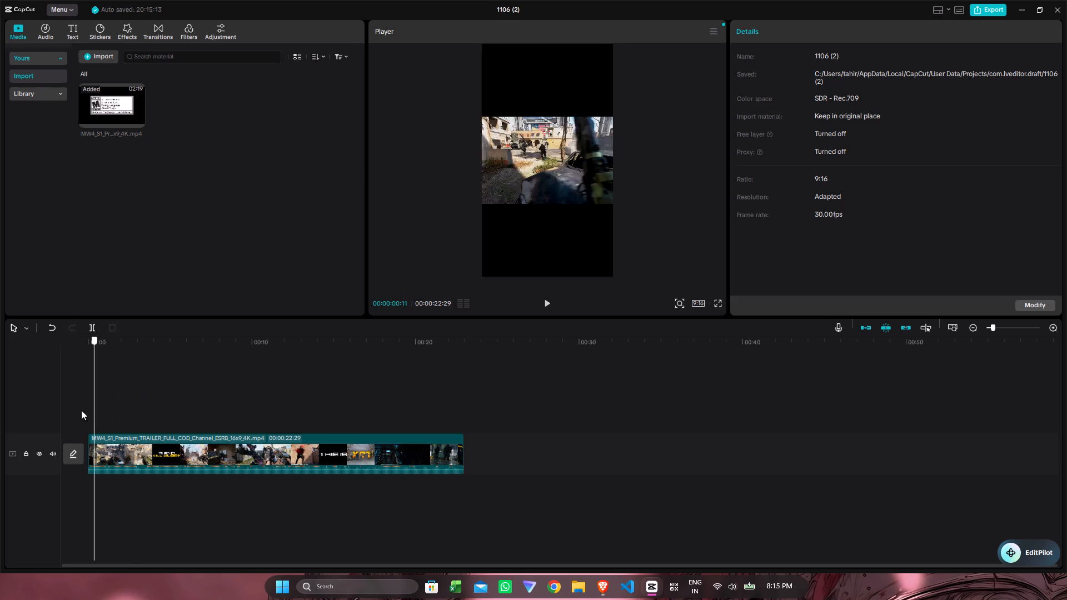
left_click_drag(81, 410, 77, 410)
key("space")
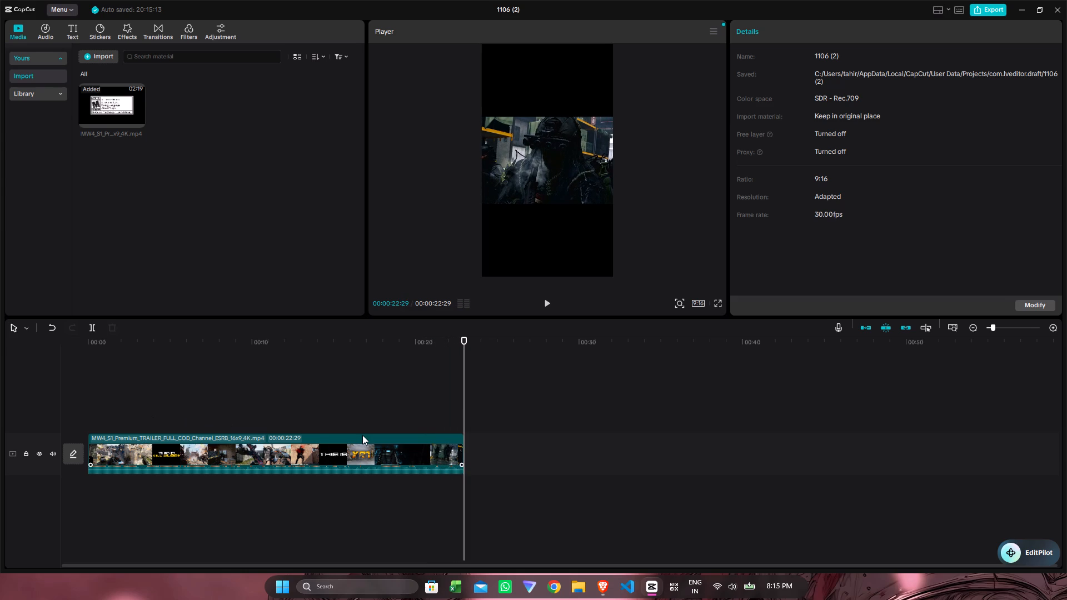
Split the clip at 00:00:22:10, within the closing shot of the masked soldier.
double_click(454, 412)
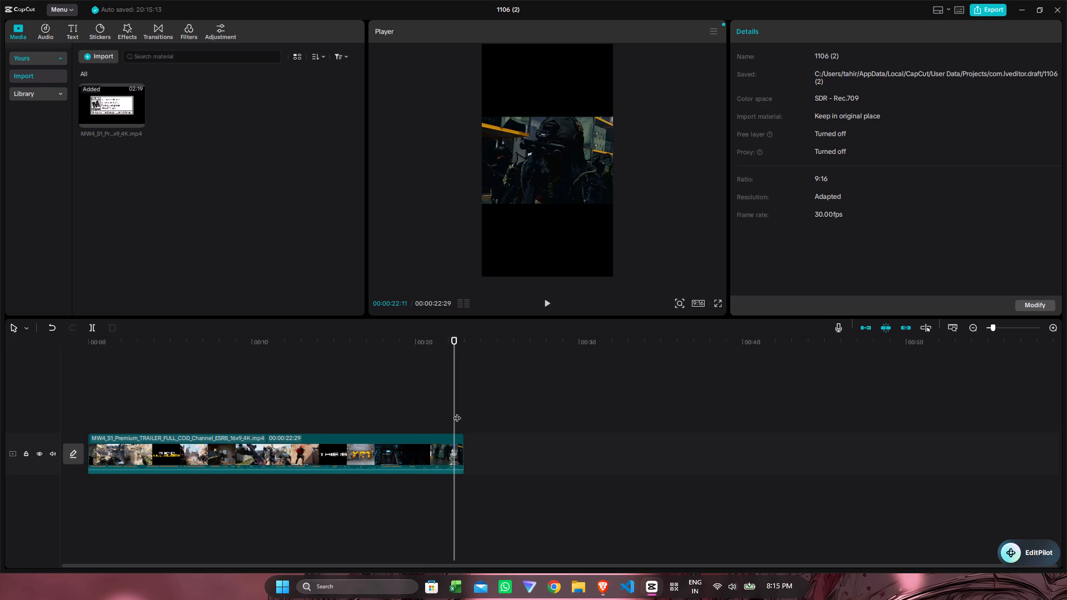
left_click(455, 412)
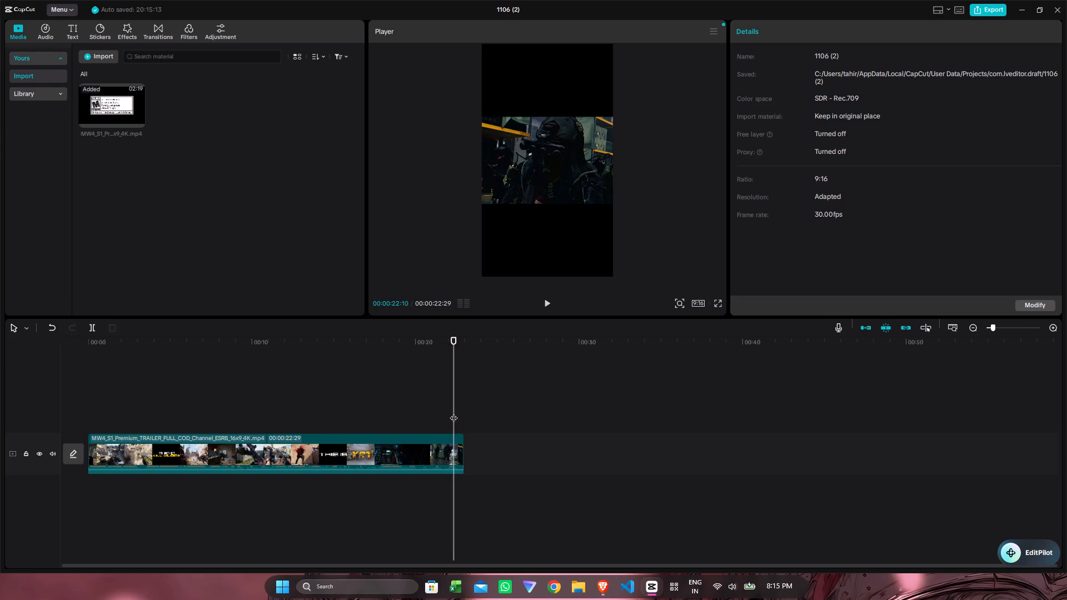
left_click(89, 327)
Slow the short final segment to 0.70x speed and play it back to the end.
left_click(460, 448)
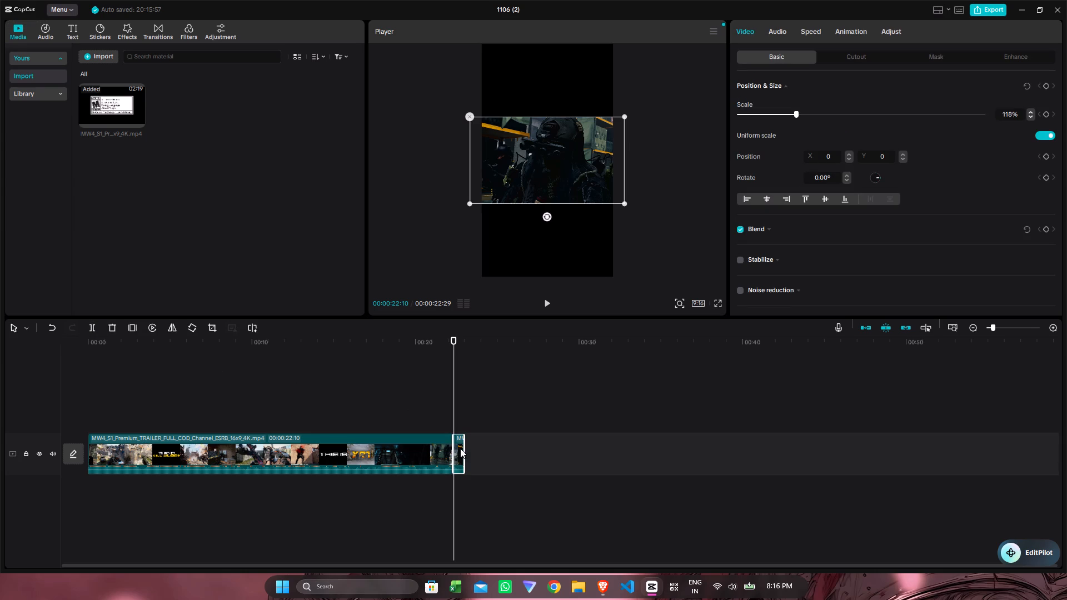
left_click(807, 30)
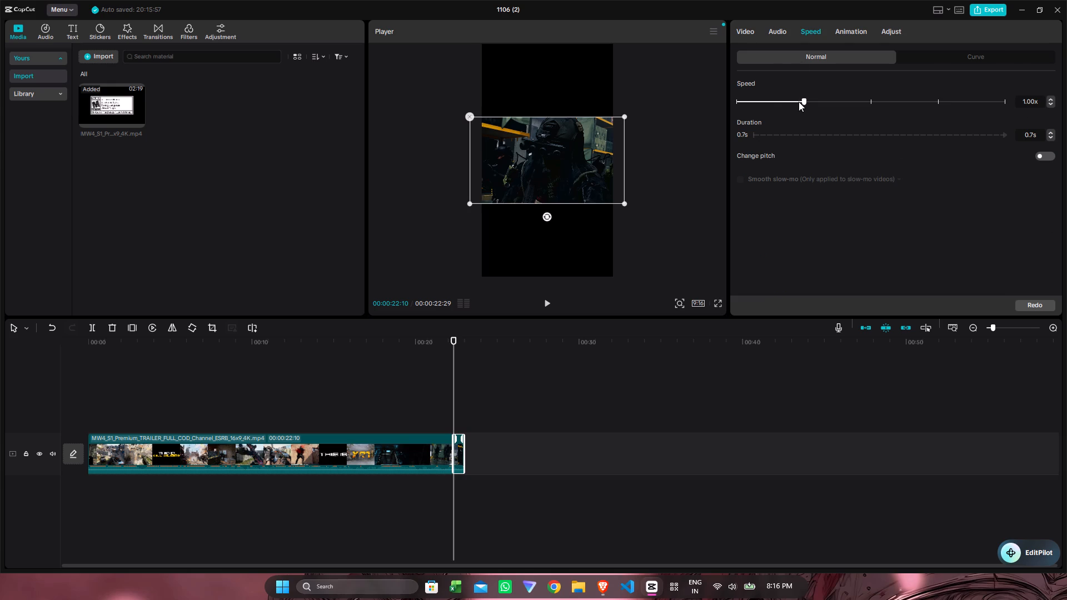
left_click_drag(801, 100, 786, 104)
left_click_drag(786, 104, 783, 105)
left_click_drag(783, 105, 780, 104)
left_click_drag(780, 104, 781, 104)
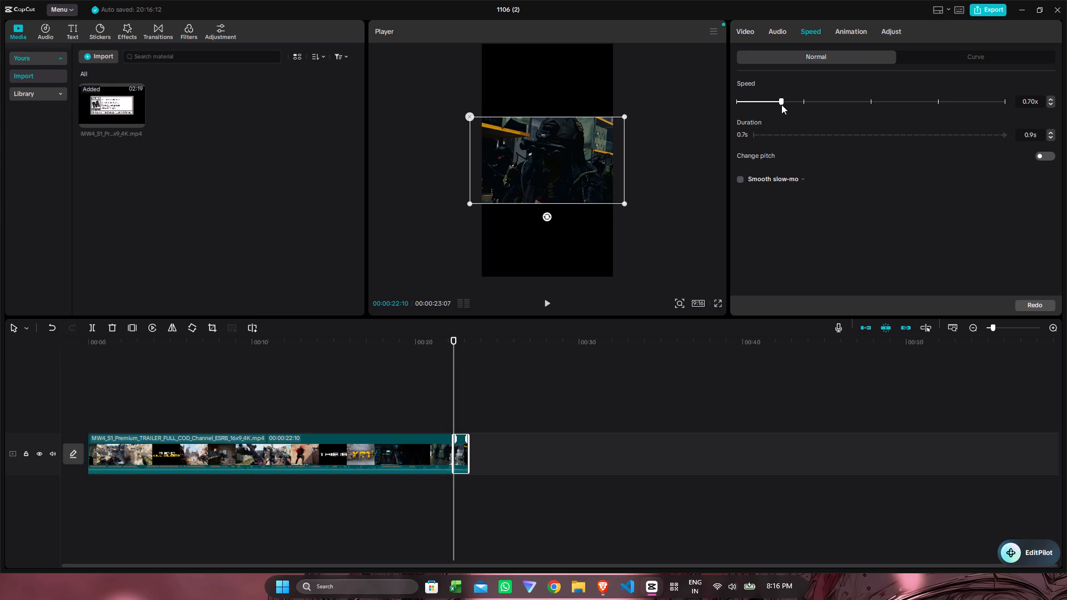
left_click(422, 406)
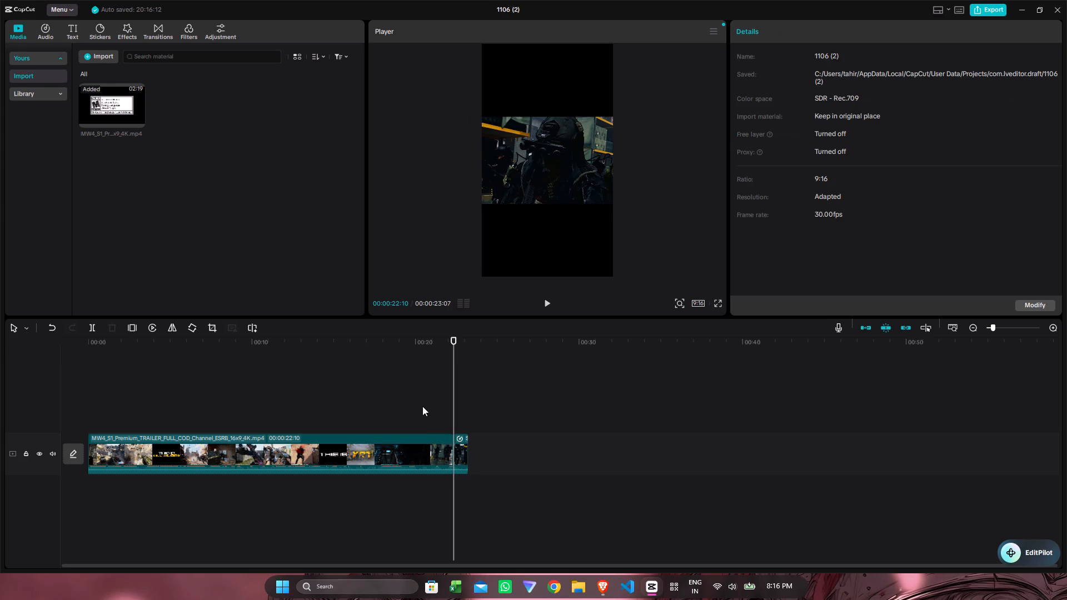
key("space")
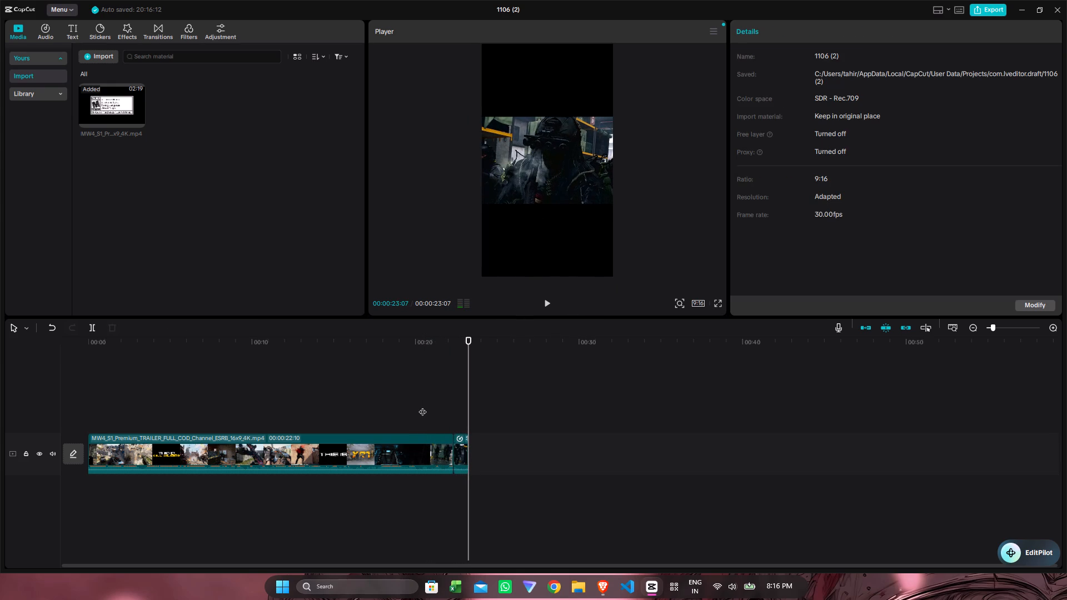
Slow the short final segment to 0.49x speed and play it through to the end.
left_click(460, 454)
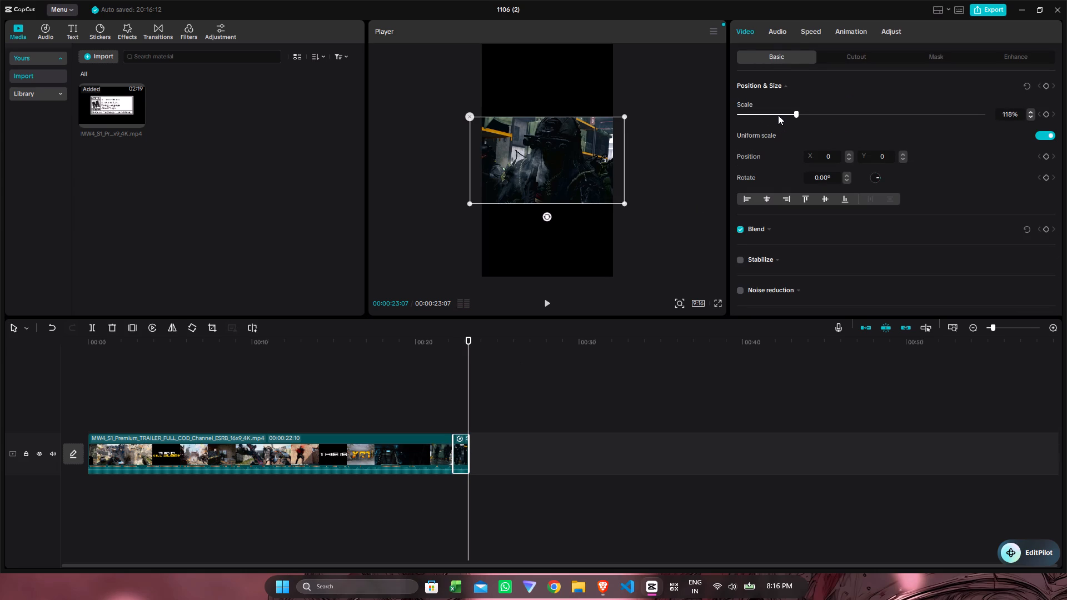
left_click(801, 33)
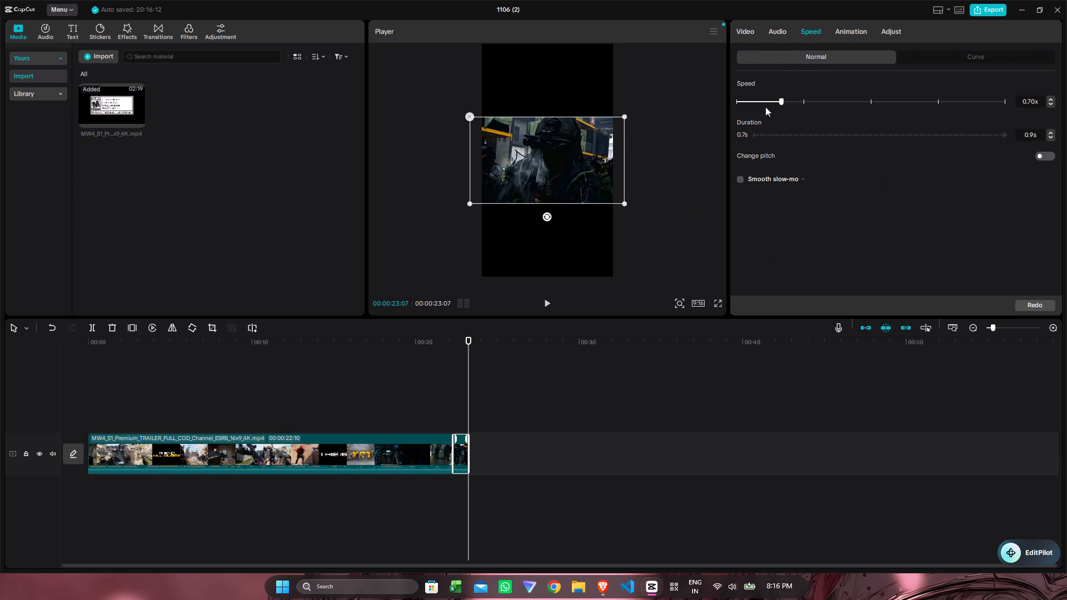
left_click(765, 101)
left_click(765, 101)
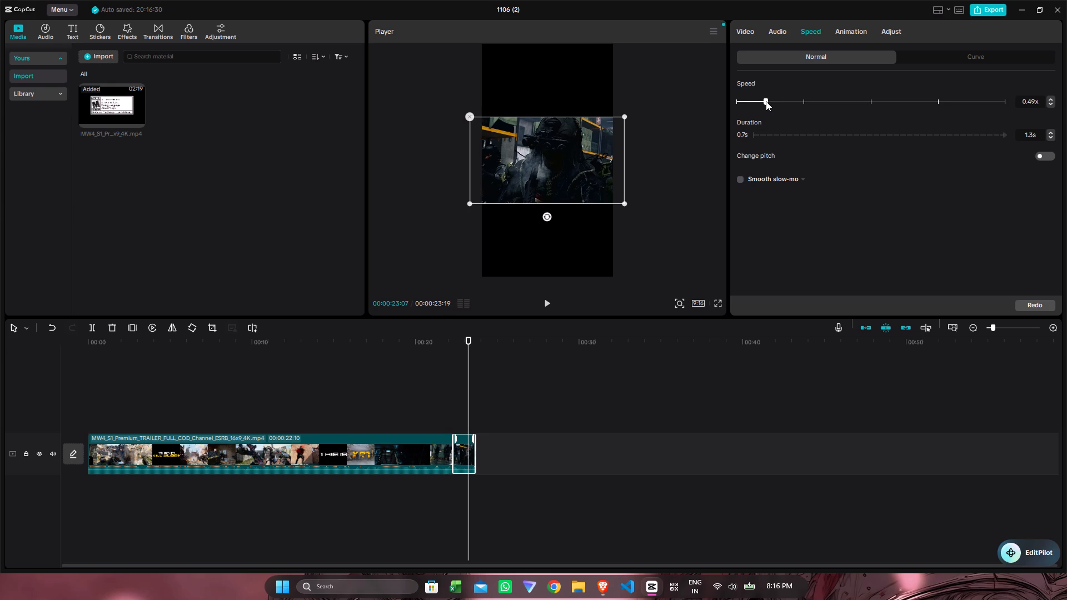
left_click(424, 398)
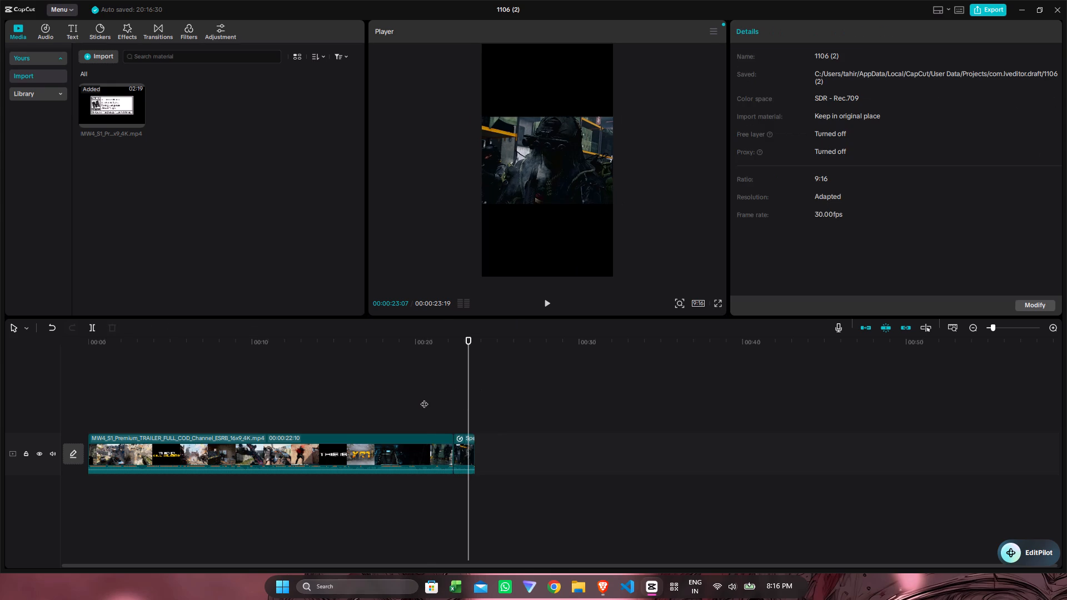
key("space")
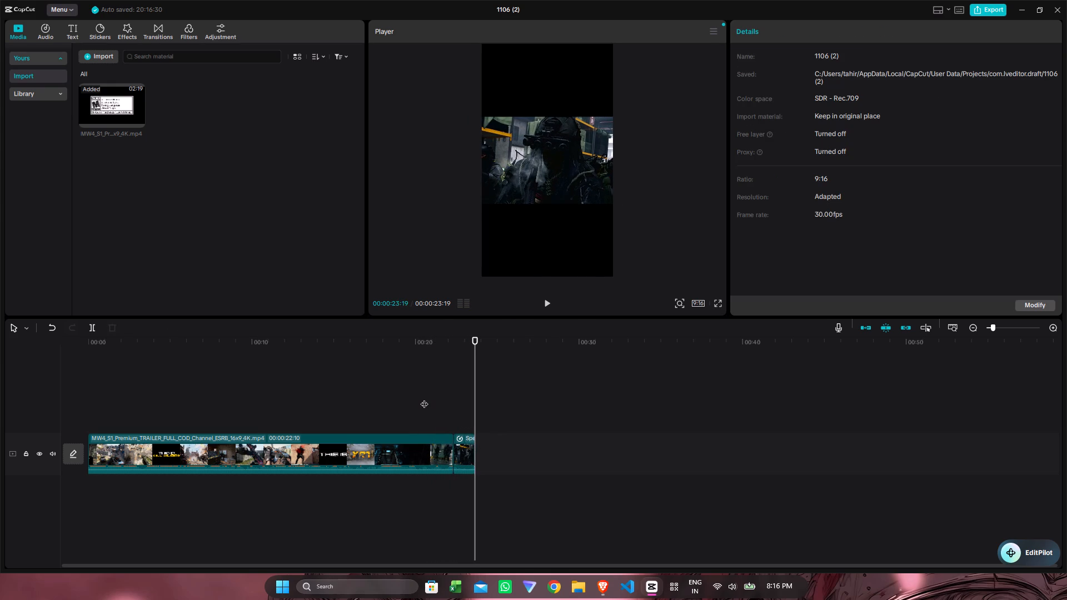
Slow the short final segment further to 0.41x speed and play it through to the end.
left_click(462, 448)
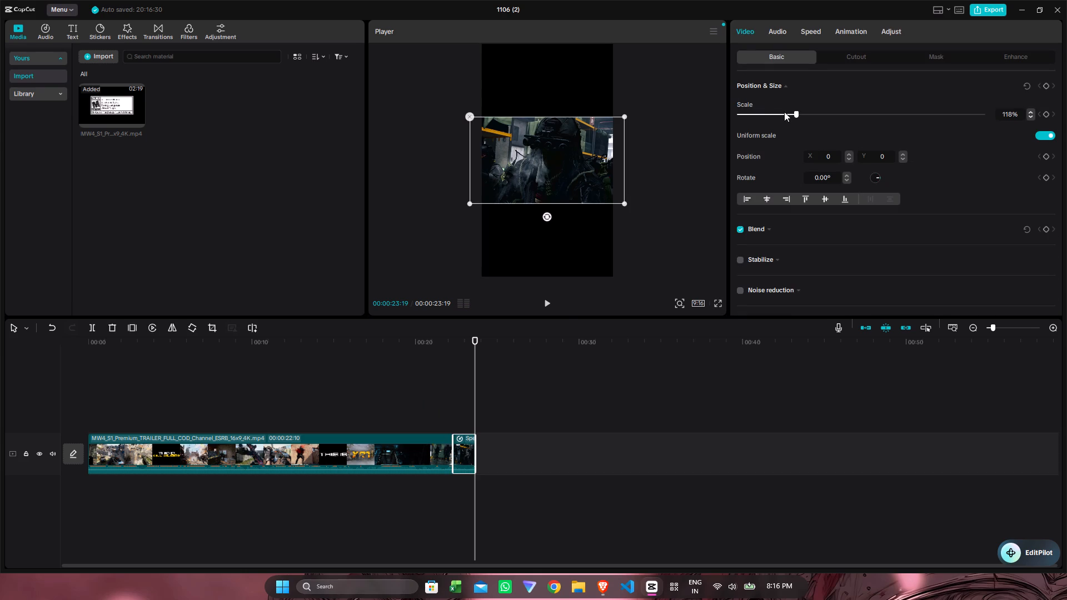
left_click(811, 31)
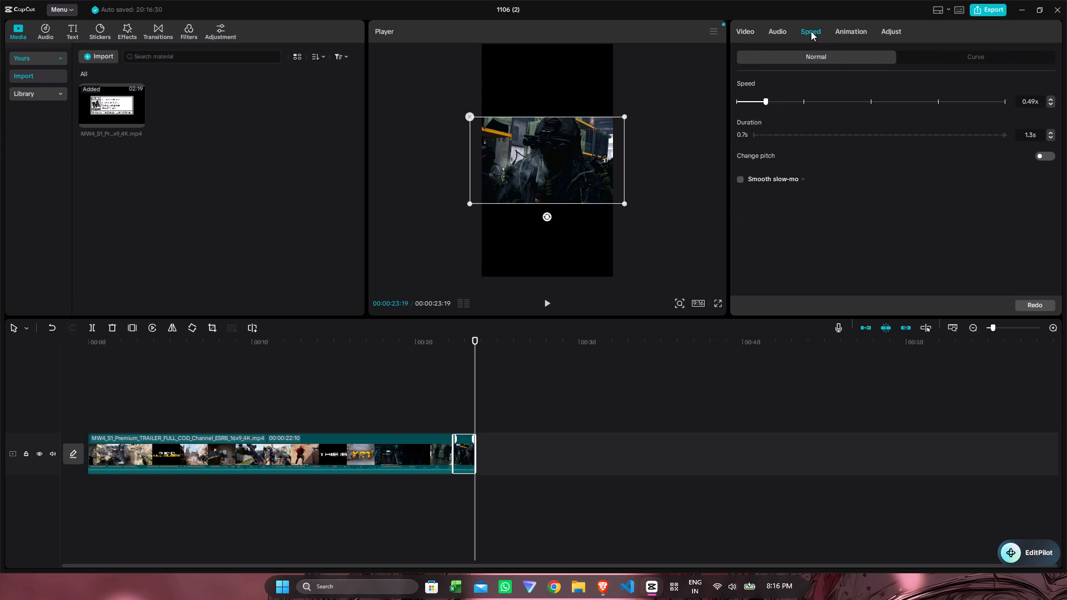
left_click(764, 101)
left_click(440, 398)
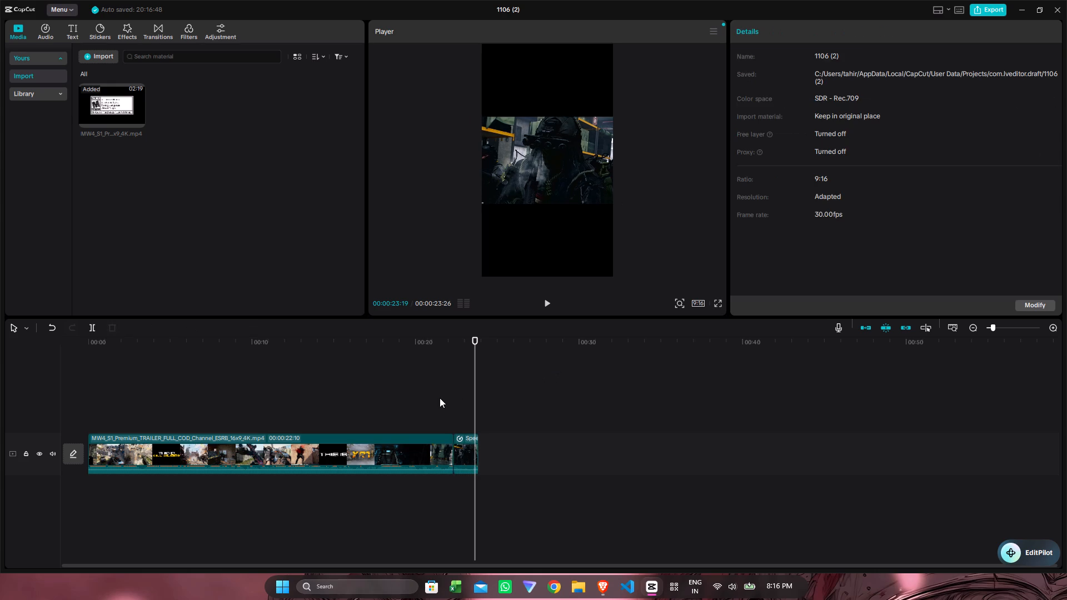
key("space")
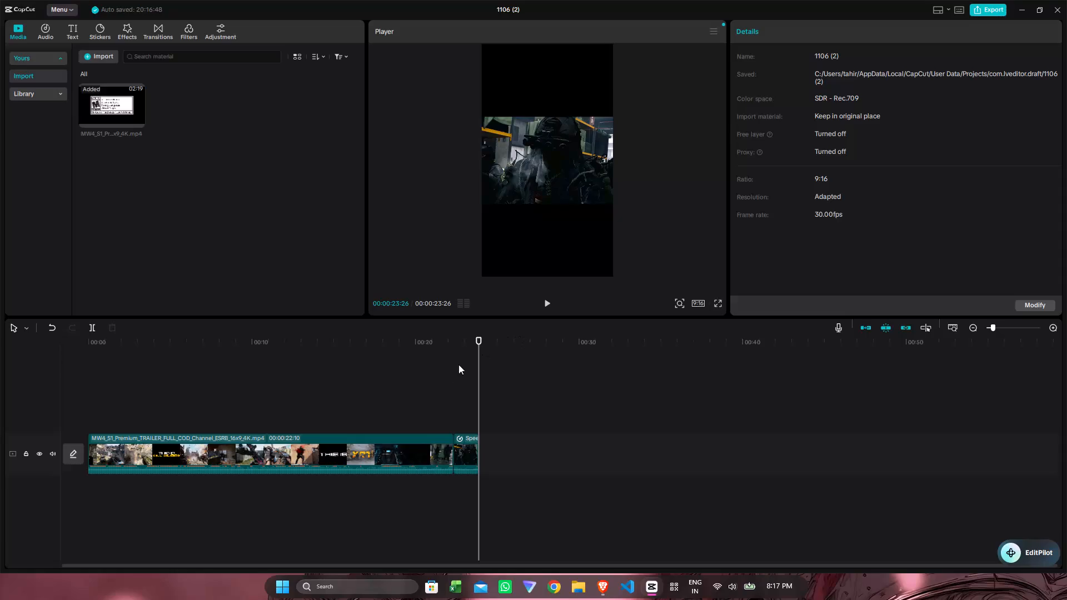
Add a default text layer at the very start of the timeline, above the video.
double_click(443, 399)
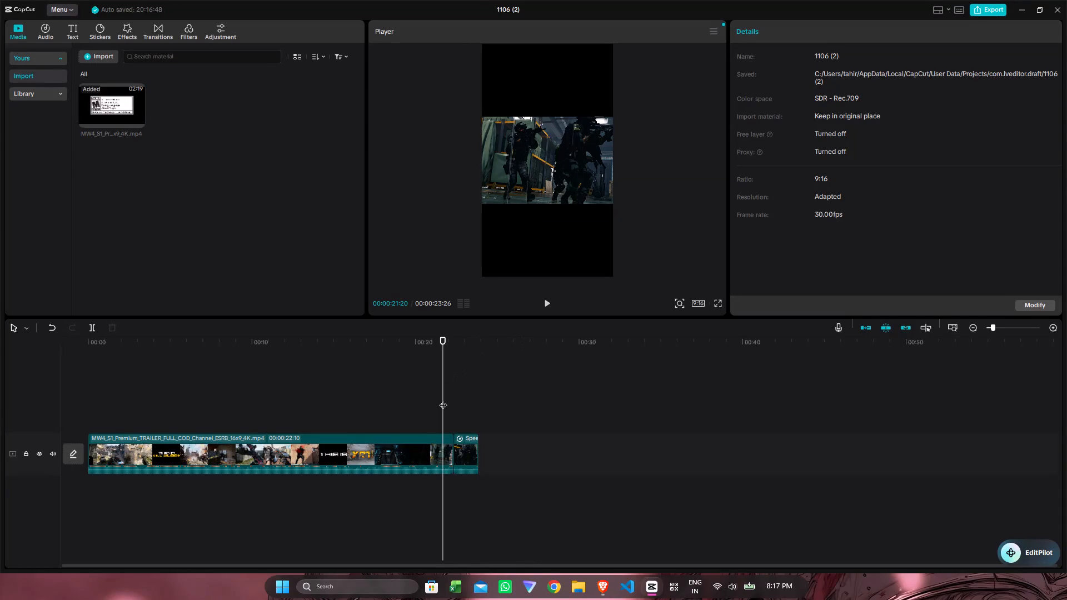
left_click_drag(443, 399, 83, 404)
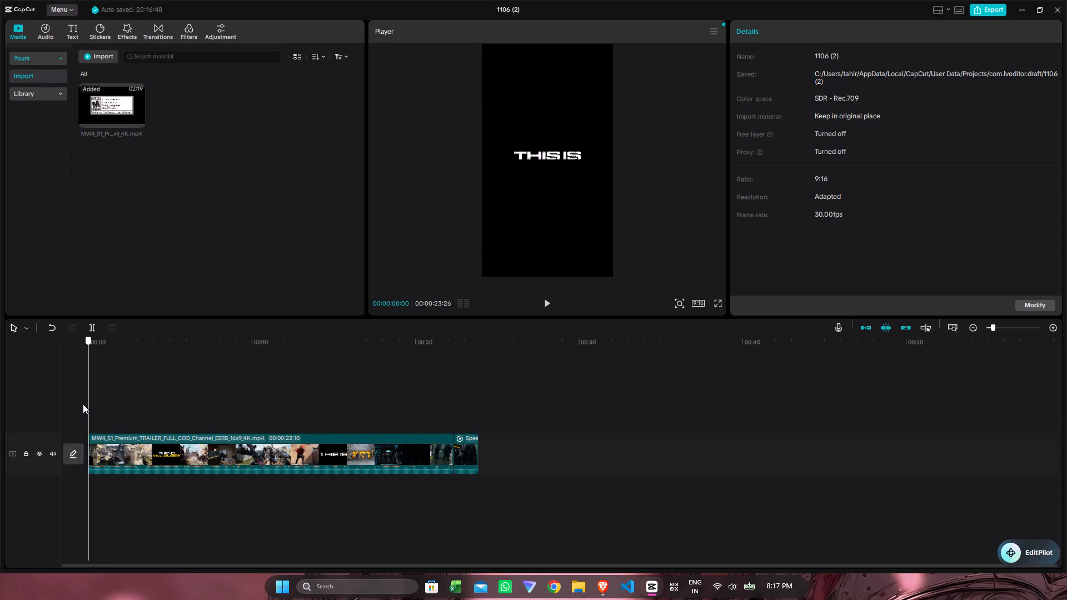
left_click_drag(83, 404, 86, 404)
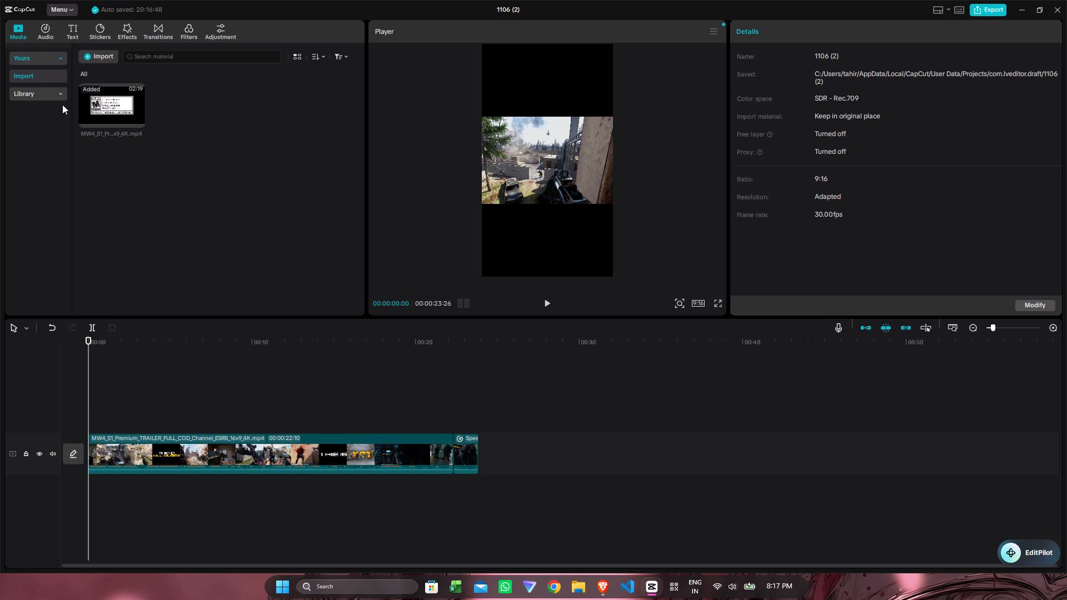
left_click(67, 31)
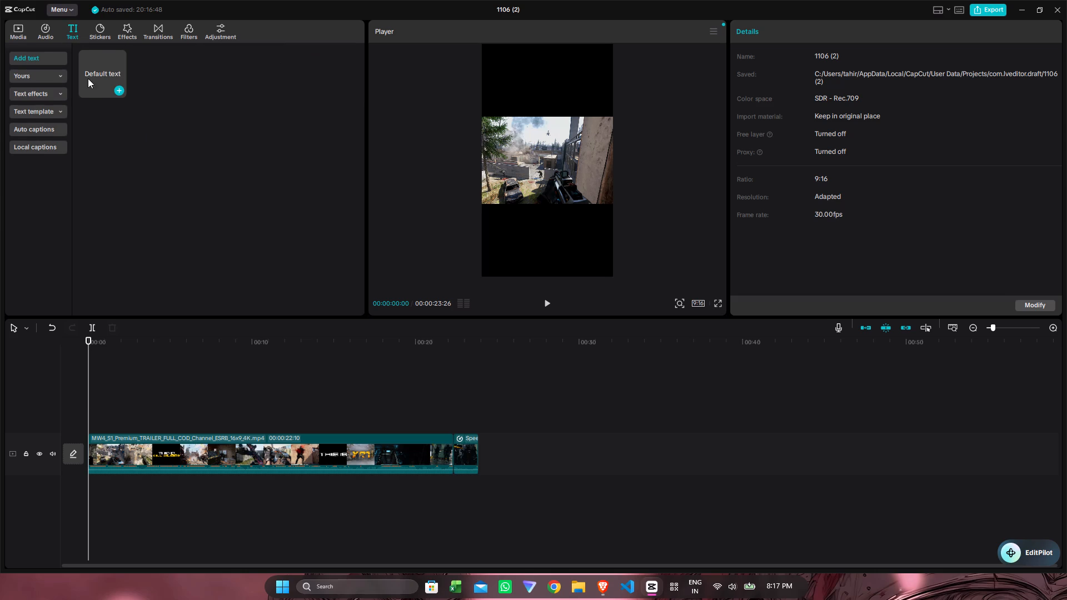
left_click(93, 72)
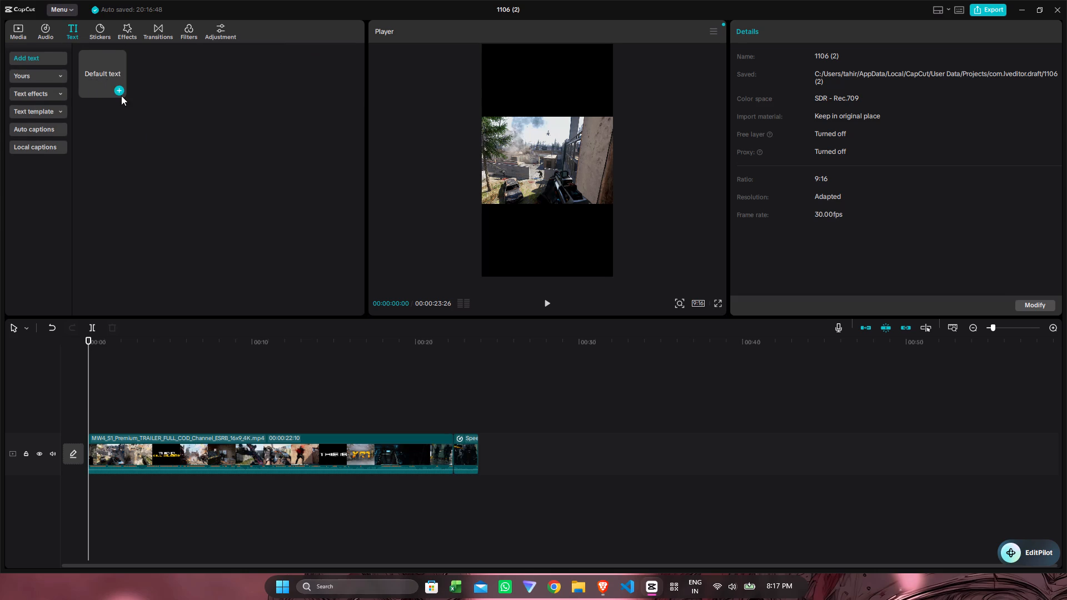
left_click(118, 89)
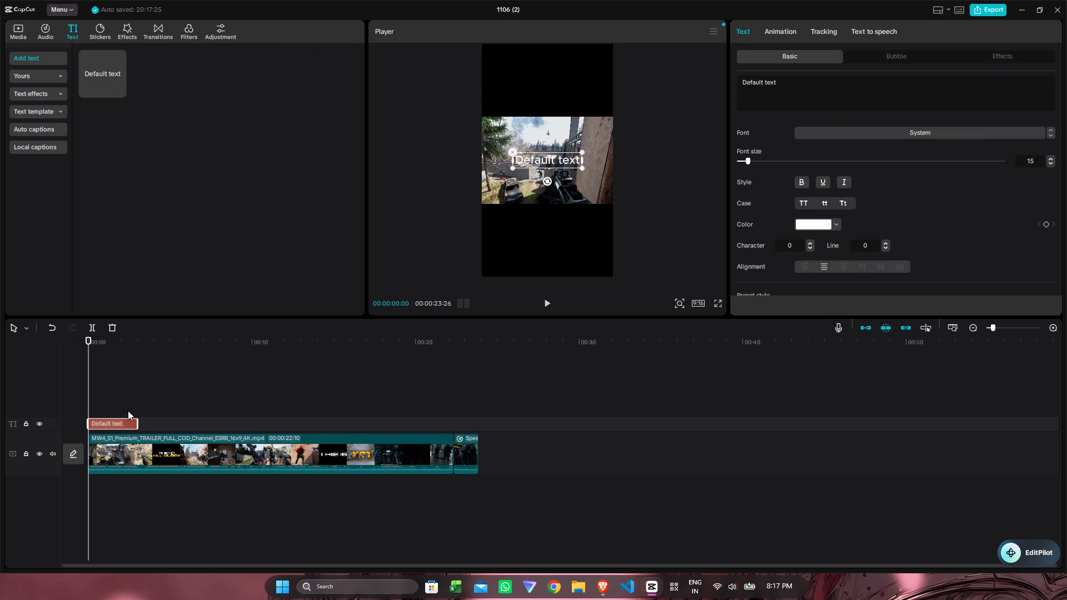
Extend the text layer to the end of the video at 00:00:23:26.
left_click_drag(137, 422, 268, 443)
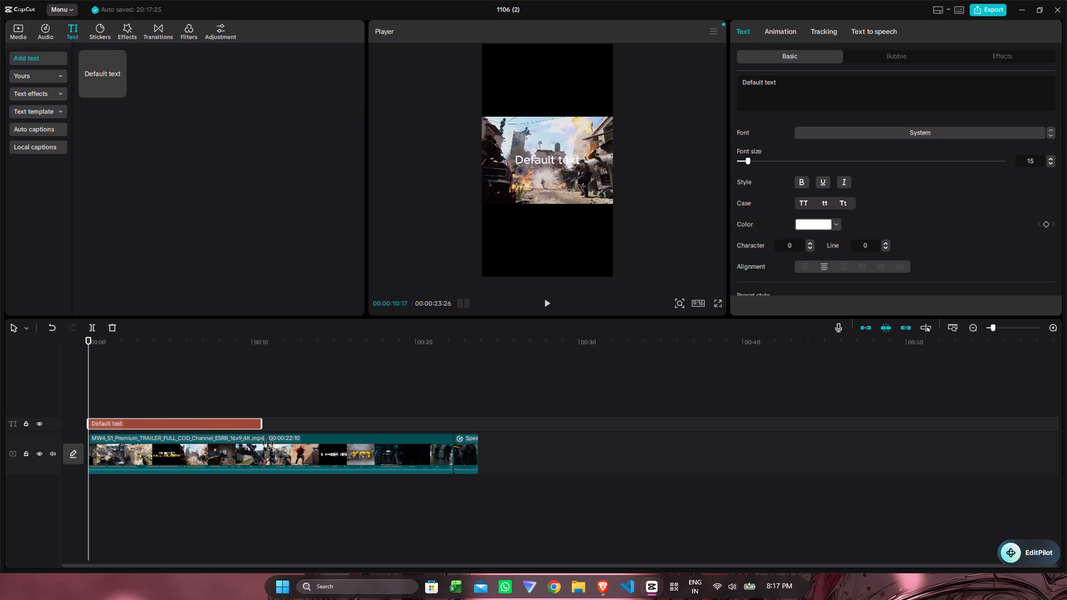
left_click_drag(268, 443, 375, 438)
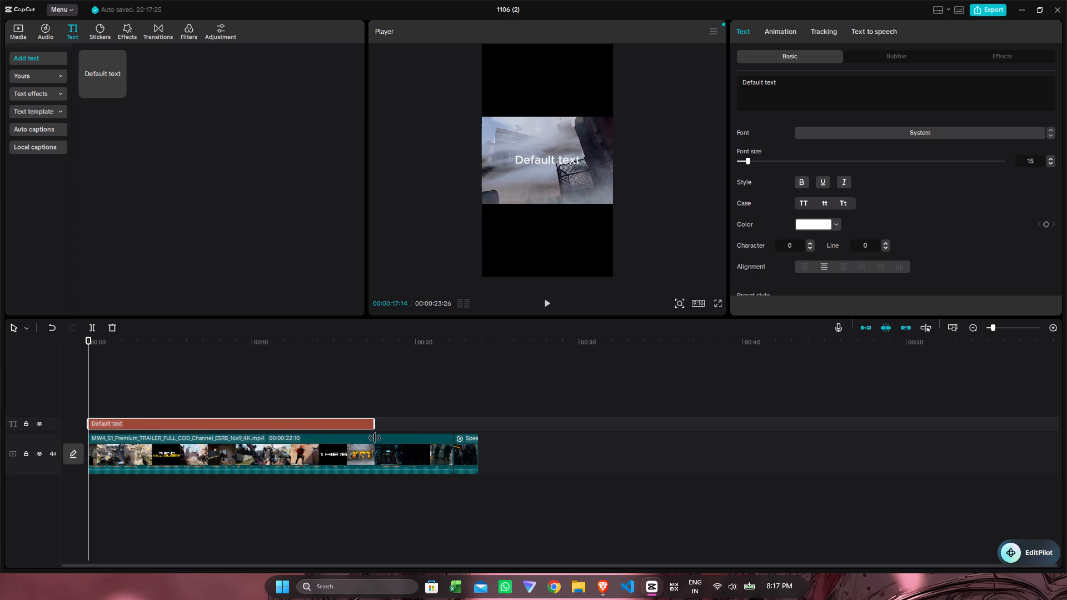
left_click_drag(375, 438, 467, 434)
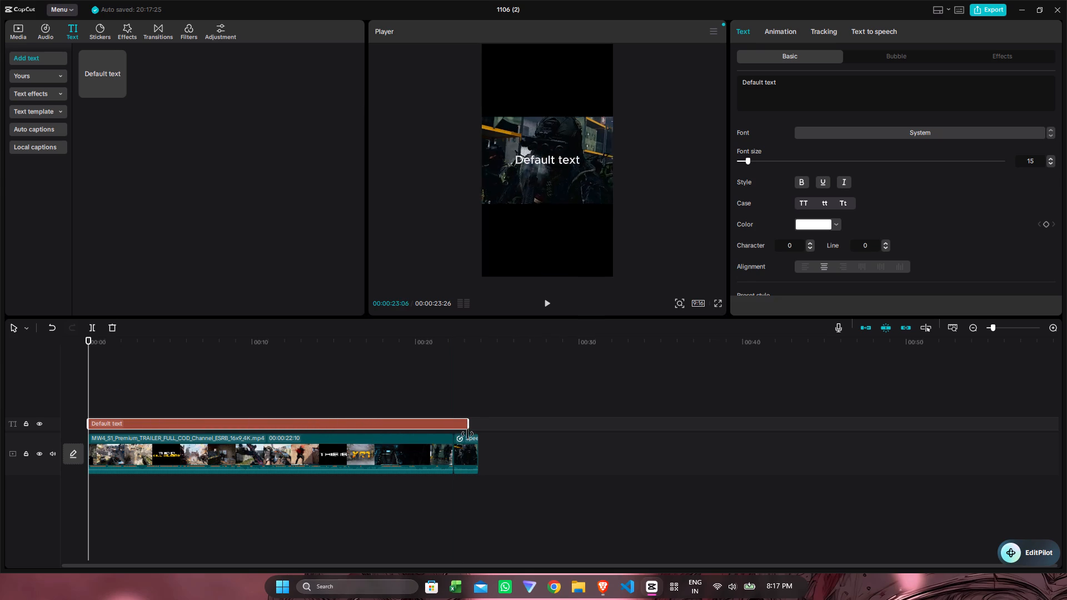
left_click_drag(467, 434, 479, 435)
left_click(185, 366)
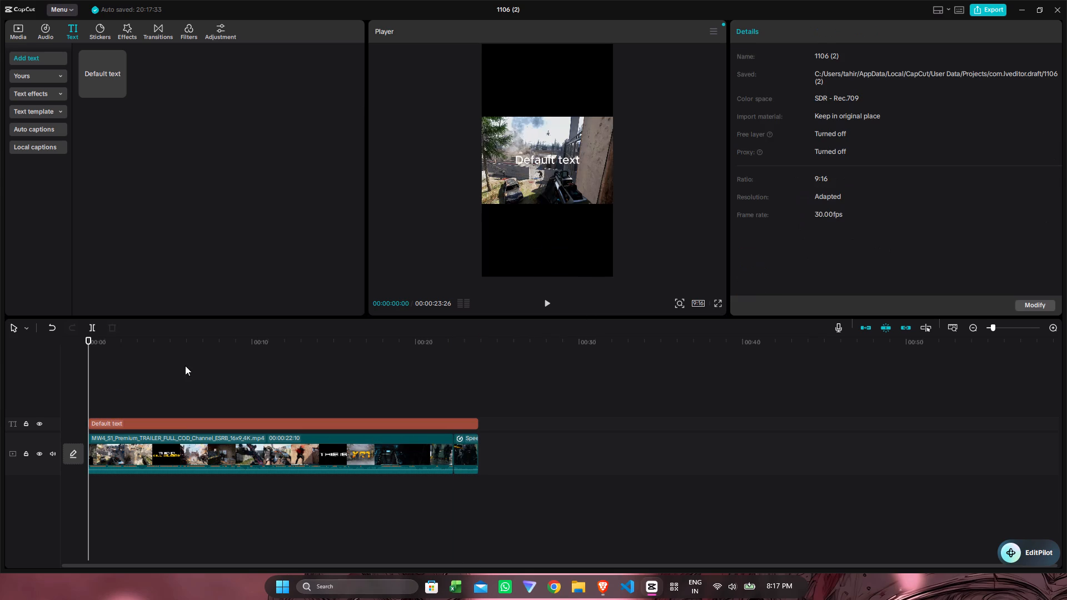
Move the text up into the black area just above the footage, keeping it horizontally centred in the frame.
left_click(105, 394)
left_click_drag(105, 394, 77, 404)
left_click_drag(77, 404, 58, 414)
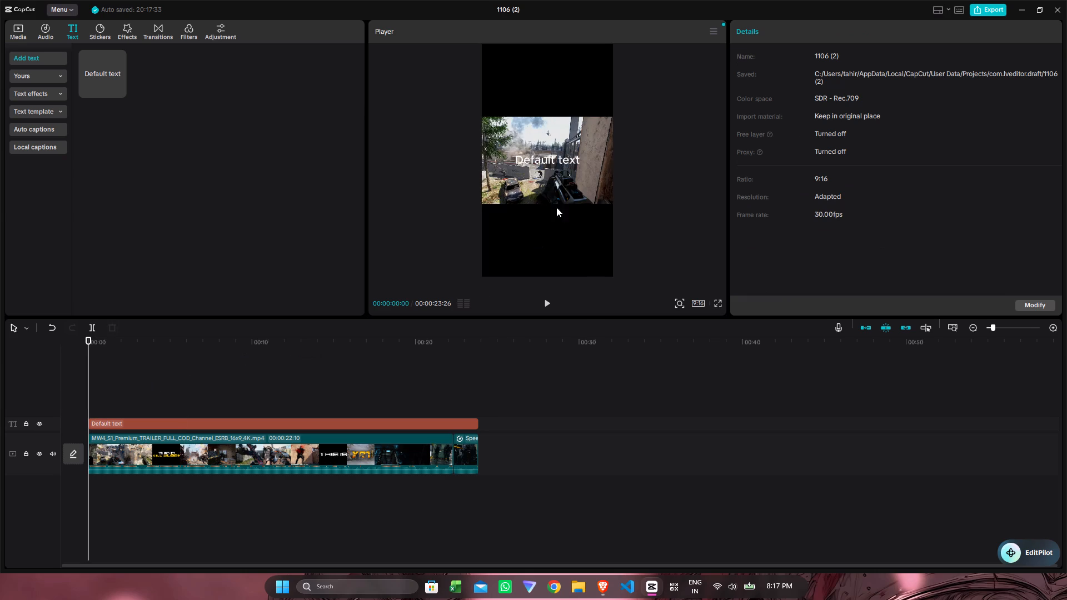
left_click(542, 161)
left_click_drag(542, 161, 542, 108)
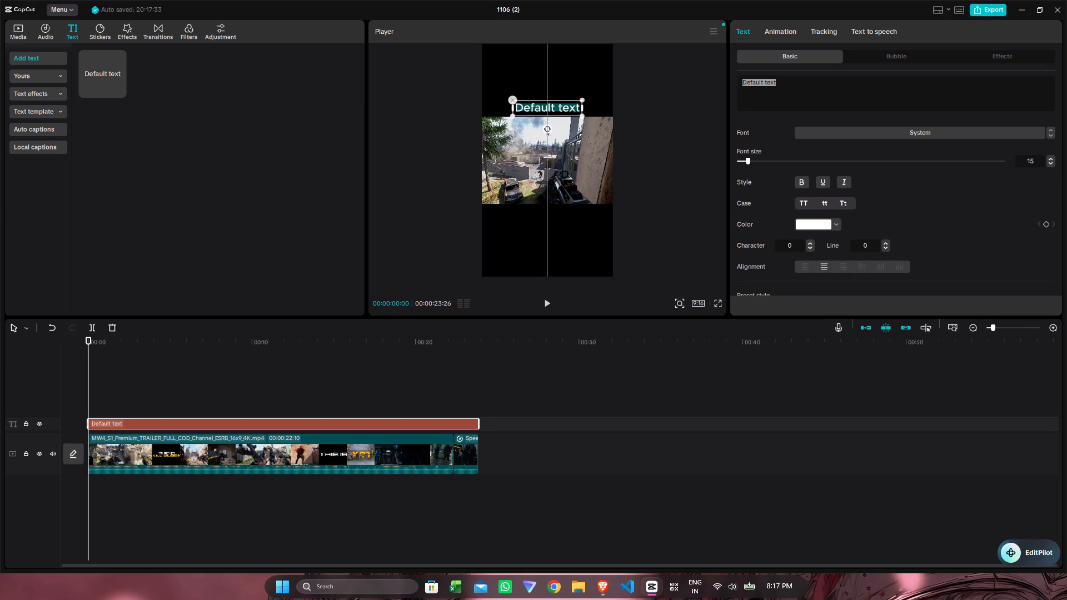
left_click_drag(542, 108, 541, 110)
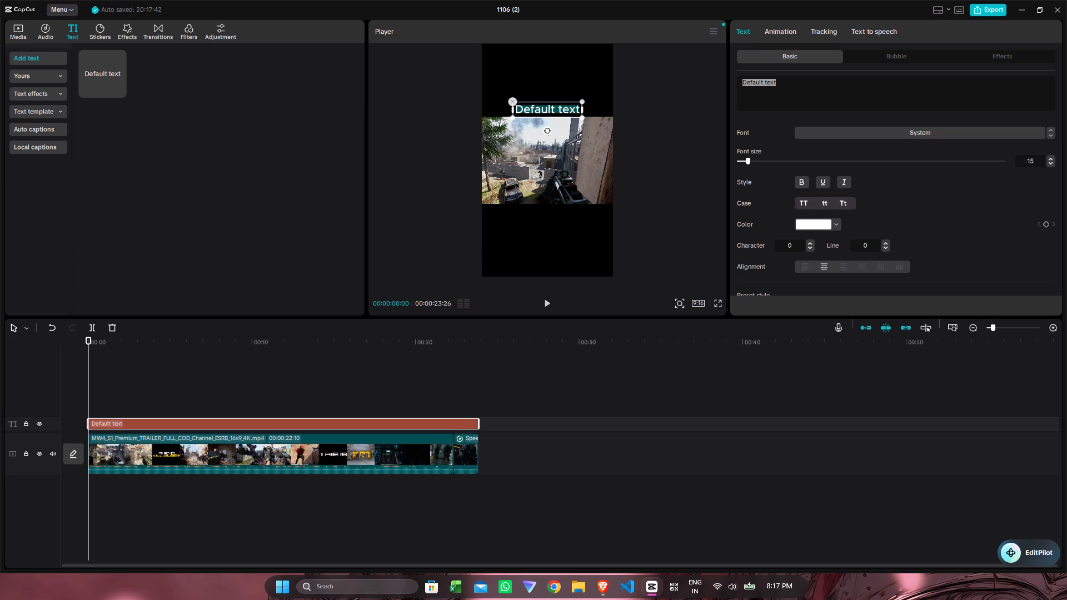
Clear the placeholder wording from the text layer.
key("BackSpace")
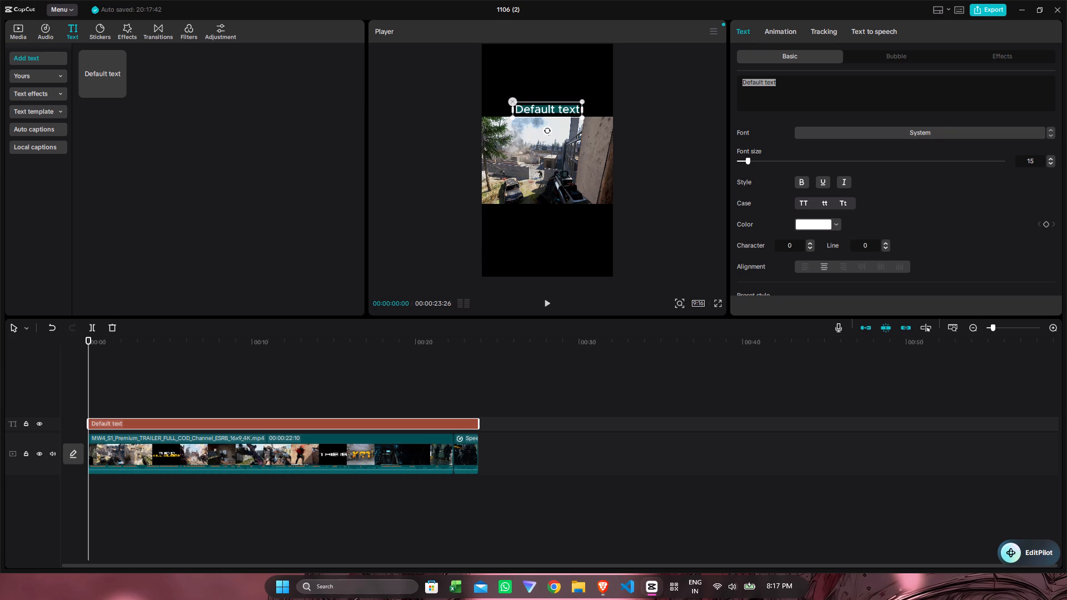
double_click(794, 88)
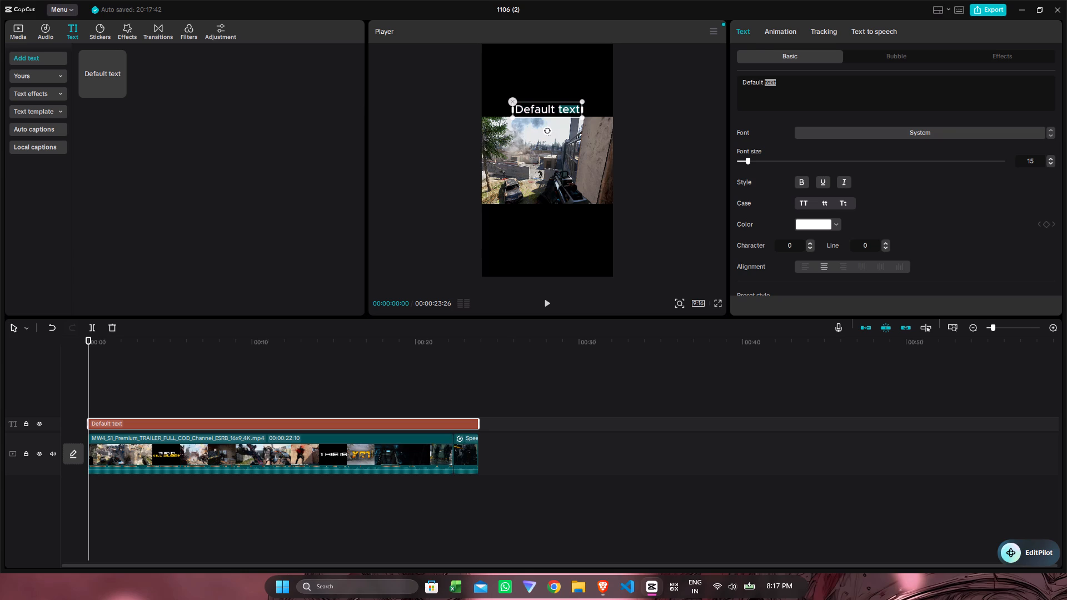
triple_click(794, 88)
left_click(794, 88)
left_click(794, 88)
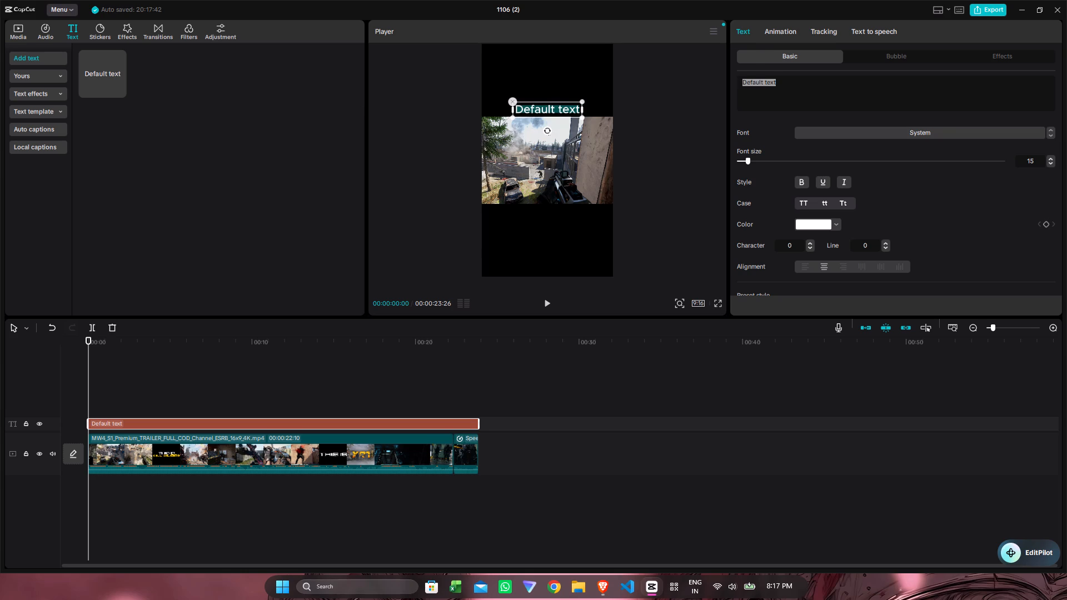
key("BackSpace")
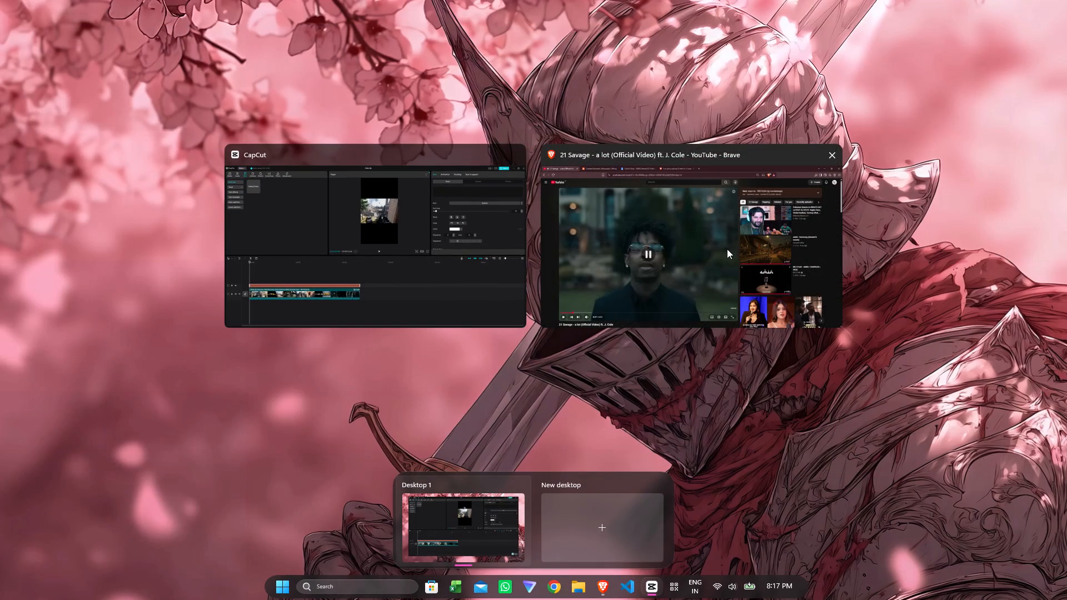
Switch to Brave and review the caption guidelines and example captions in the MW4 Season 01 Trailer Clipping brief.
left_click(711, 257)
left_click(483, 0)
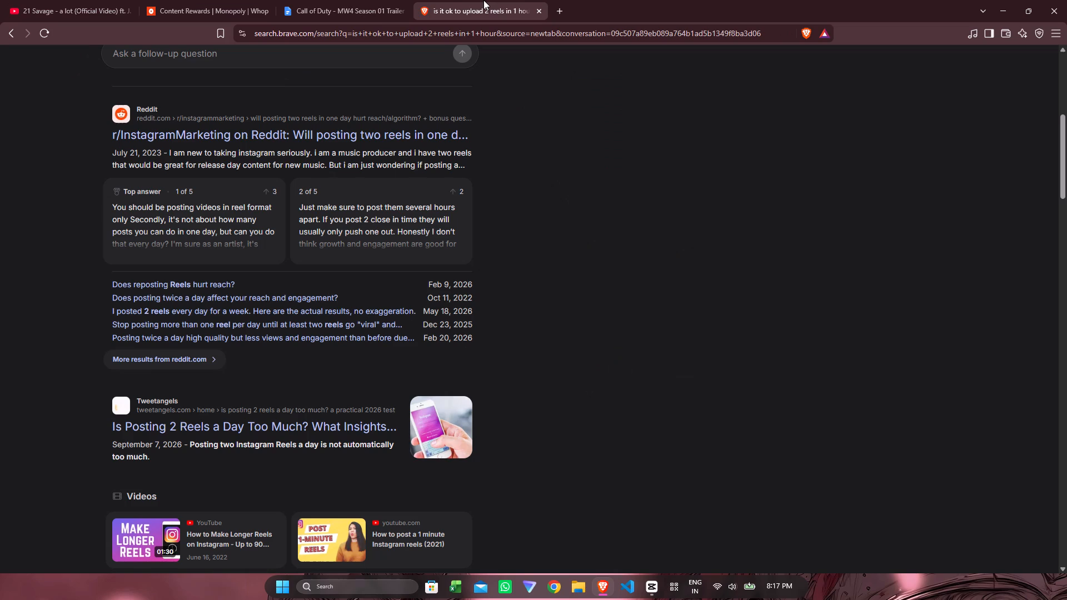
left_click(330, 3)
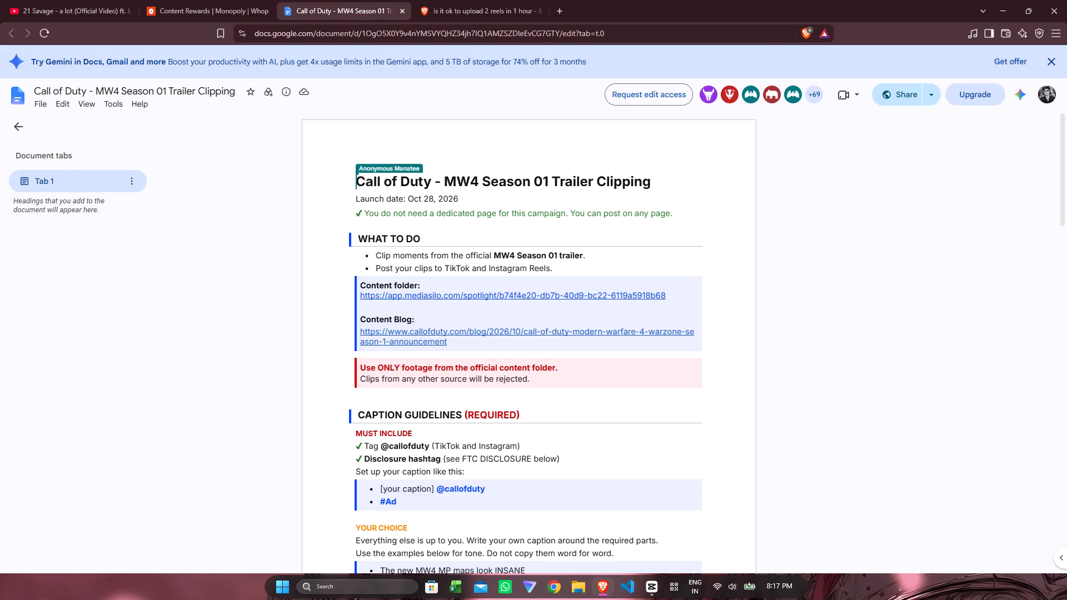
scroll(423, 276, "down", 3)
scroll(423, 276, "up", 1)
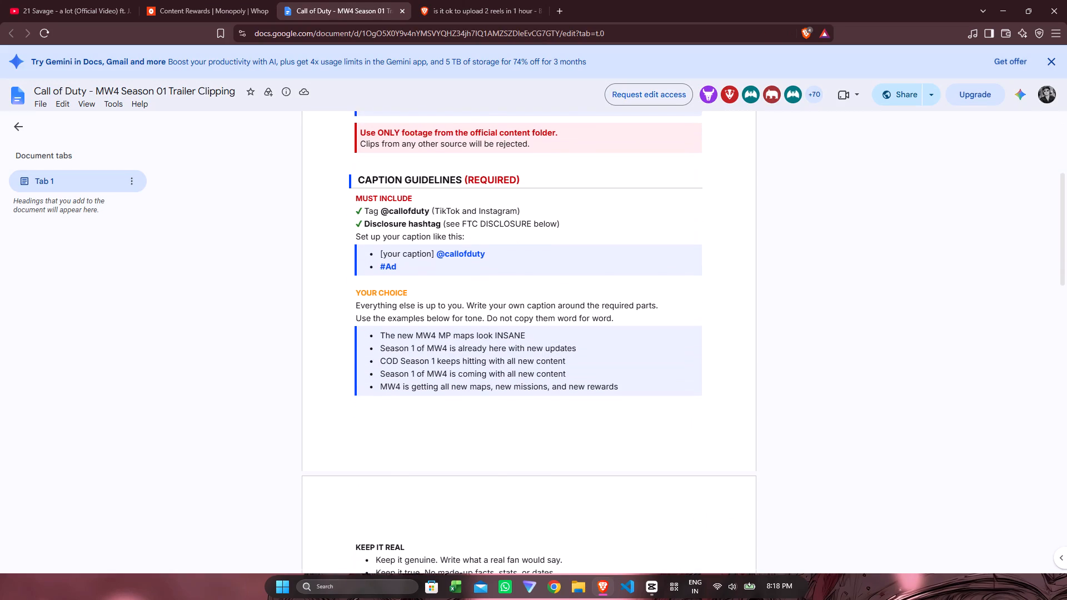
scroll(423, 276, "up", 2)
scroll(423, 276, "down", 1)
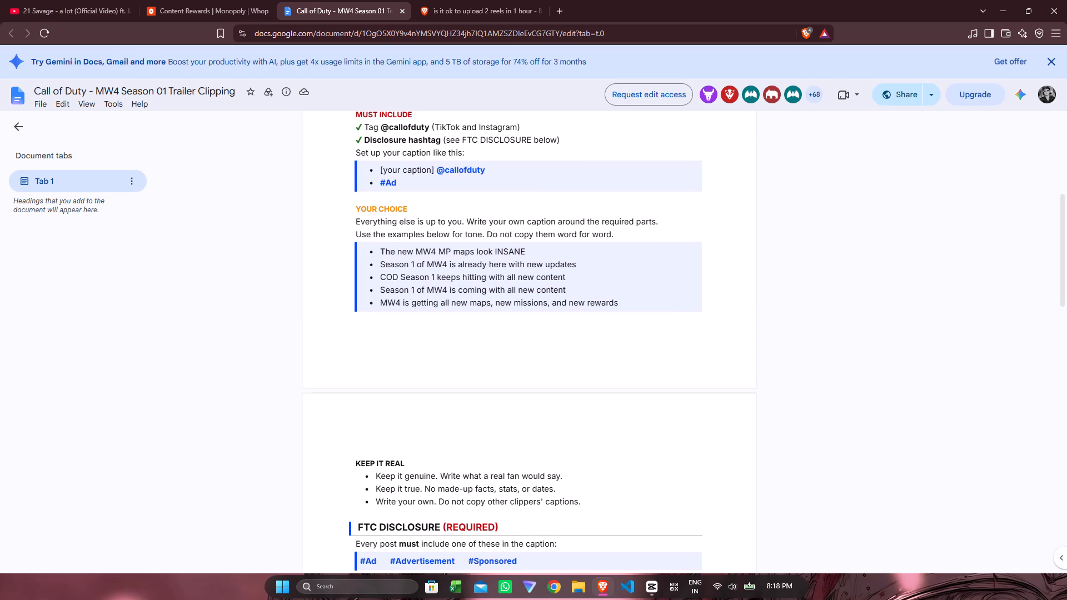
scroll(507, 313, "up", 1)
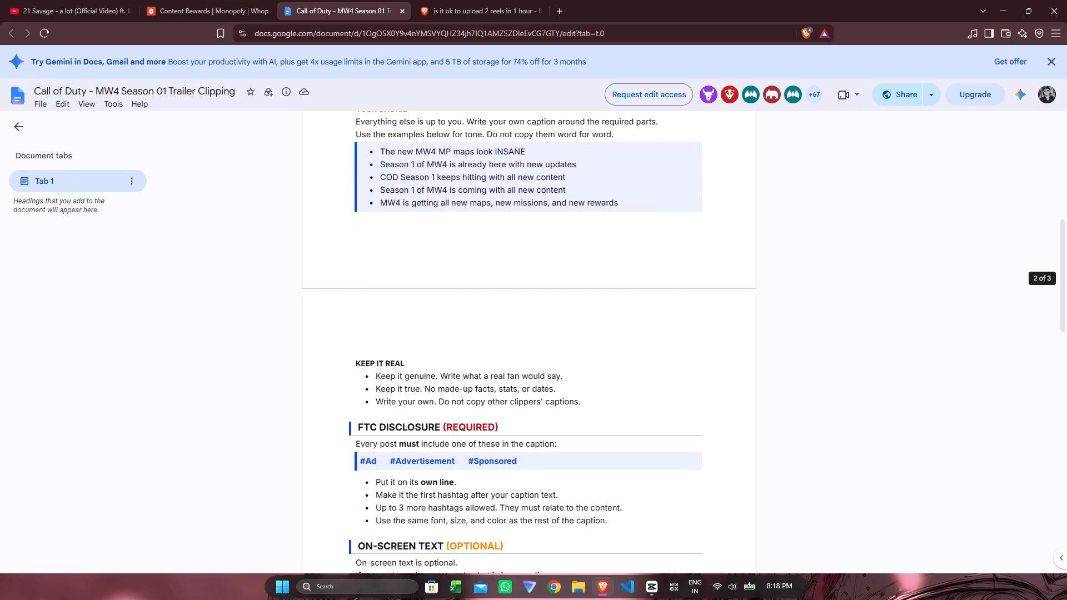
scroll(507, 313, "up", 1)
scroll(507, 313, "down", 2)
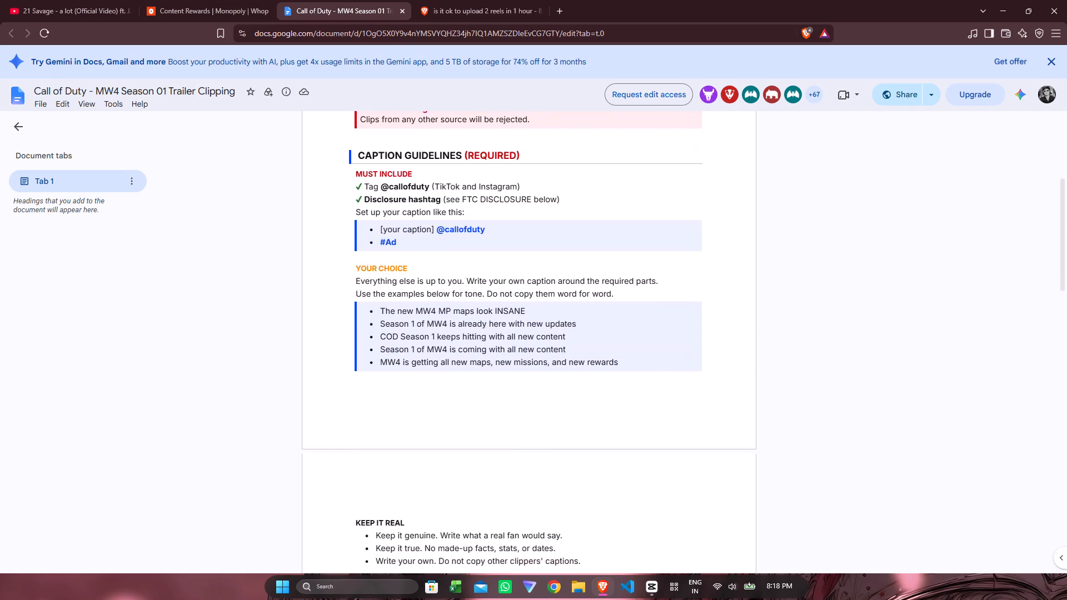
scroll(507, 313, "down", 1)
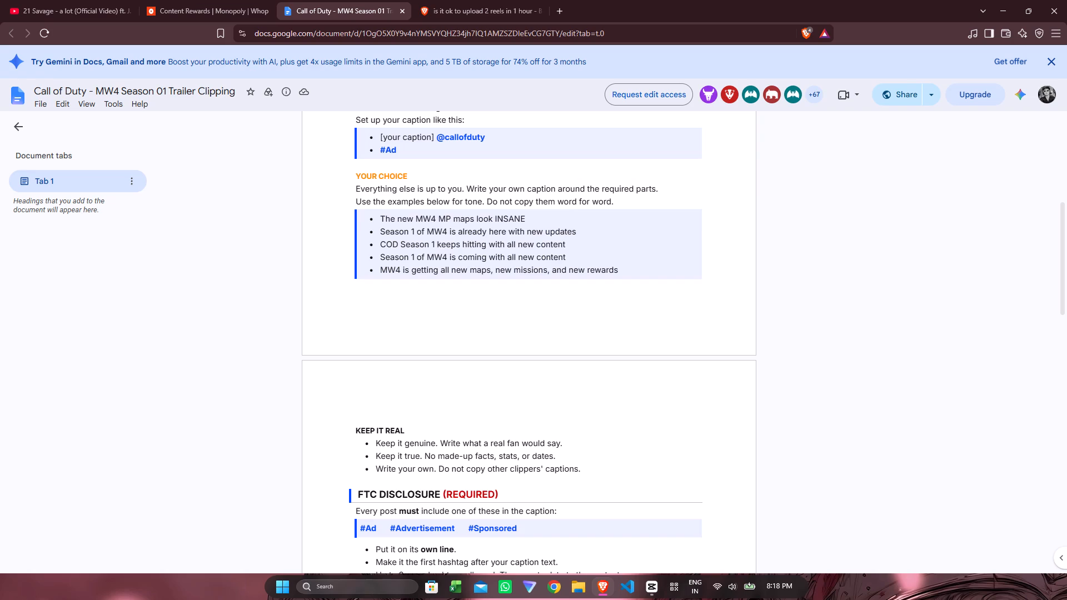
Copy the example line "Can't wait to get the squad on these new MW4 MP Maps & DMZ missions" from the brief's on-screen text section.
scroll(507, 313, "up", 2)
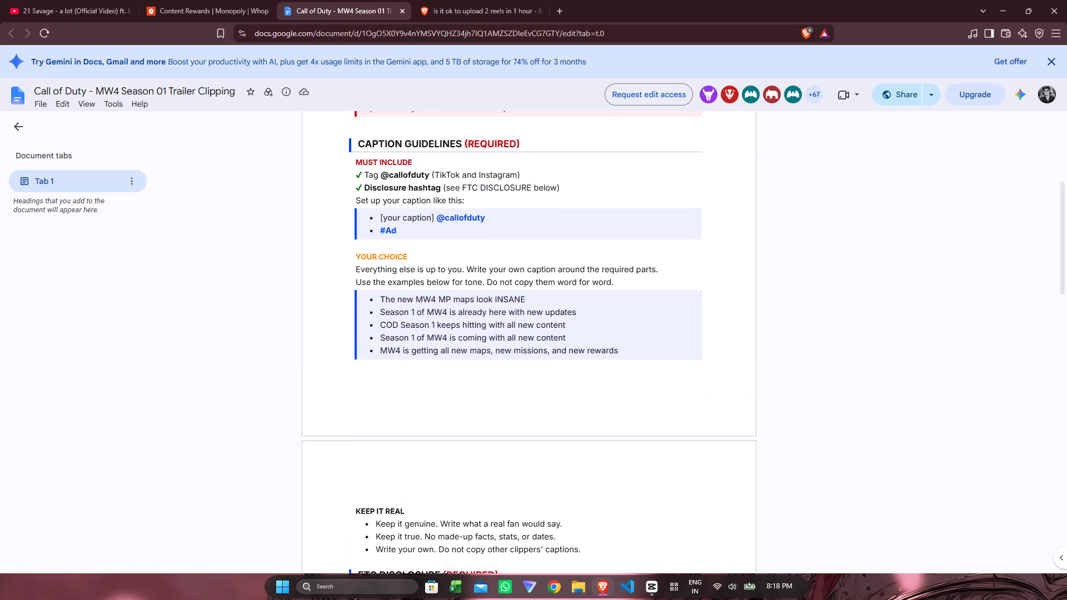
scroll(507, 313, "down", 4)
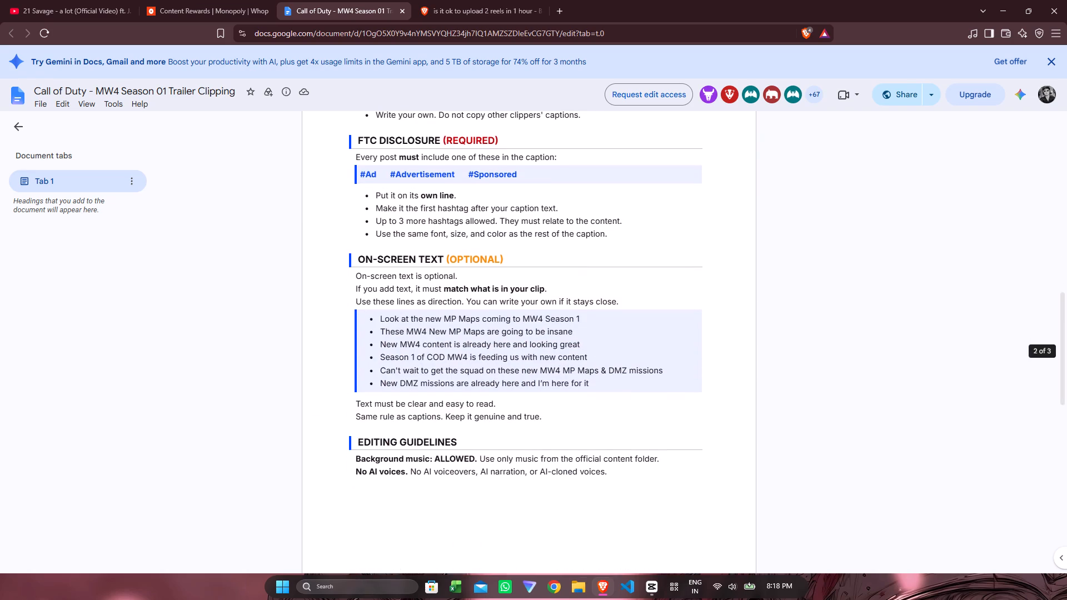
scroll(507, 313, "down", 1)
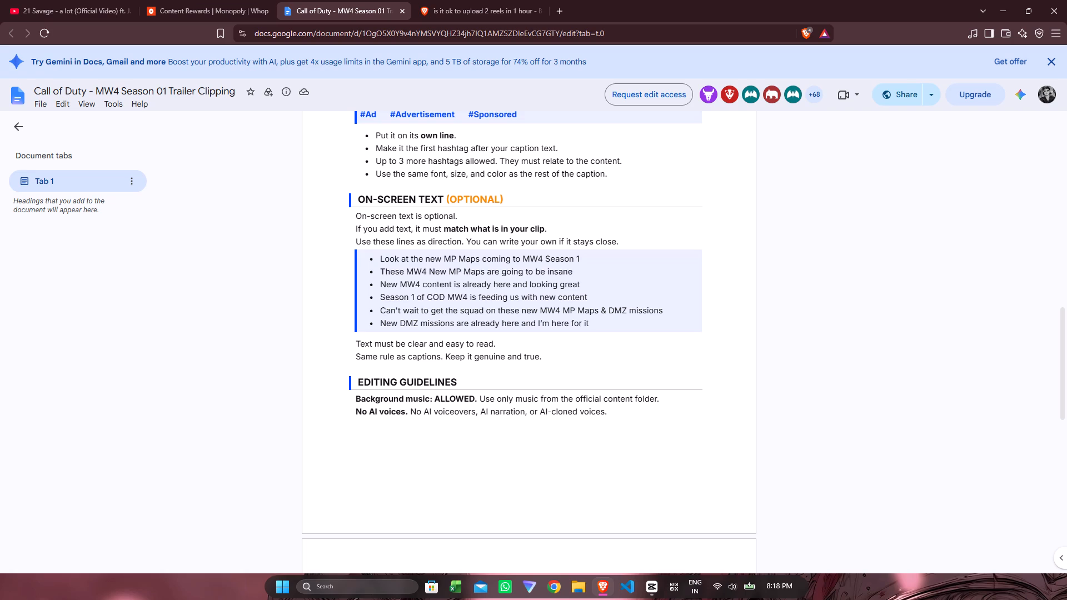
left_click(380, 311)
left_click_drag(380, 311, 504, 308)
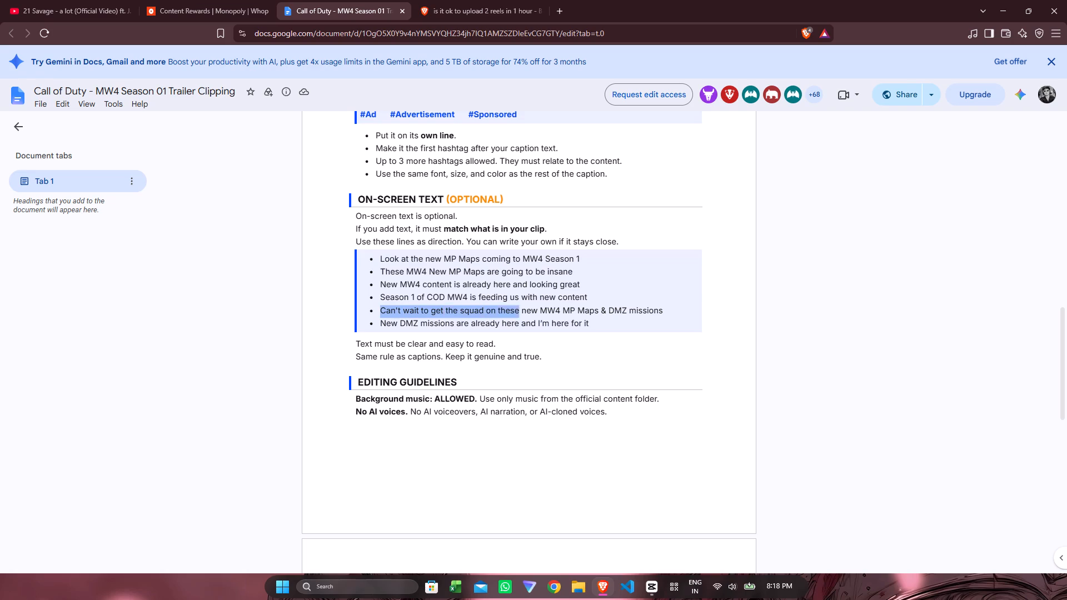
left_click_drag(504, 308, 665, 314)
key("ctrl+c")
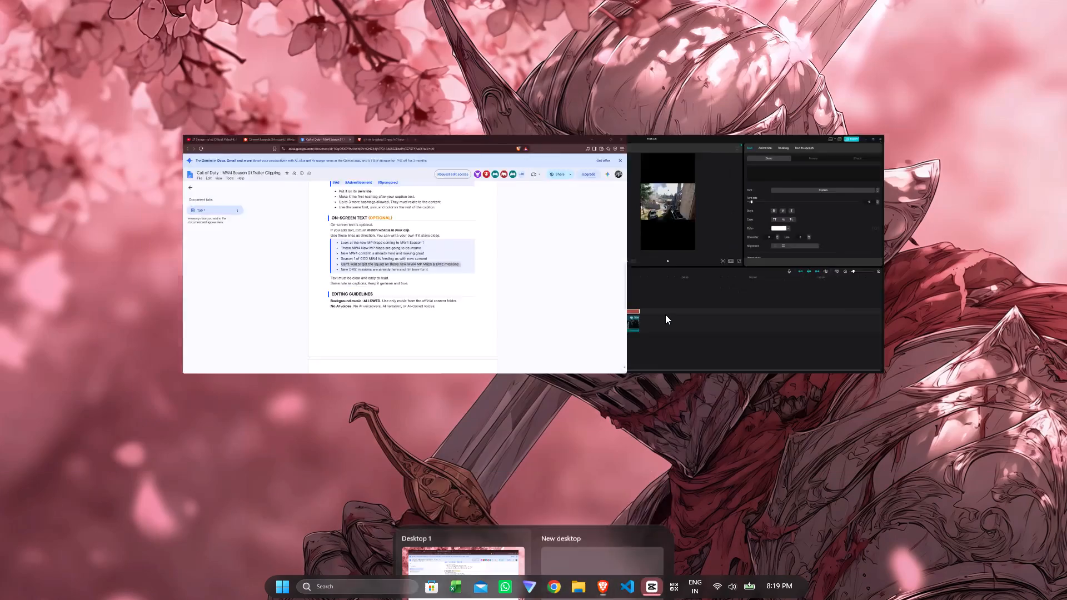
Switch to CapCut and paste the copied line into the empty text layer, breaking it into two lines after "these".
left_click(683, 278)
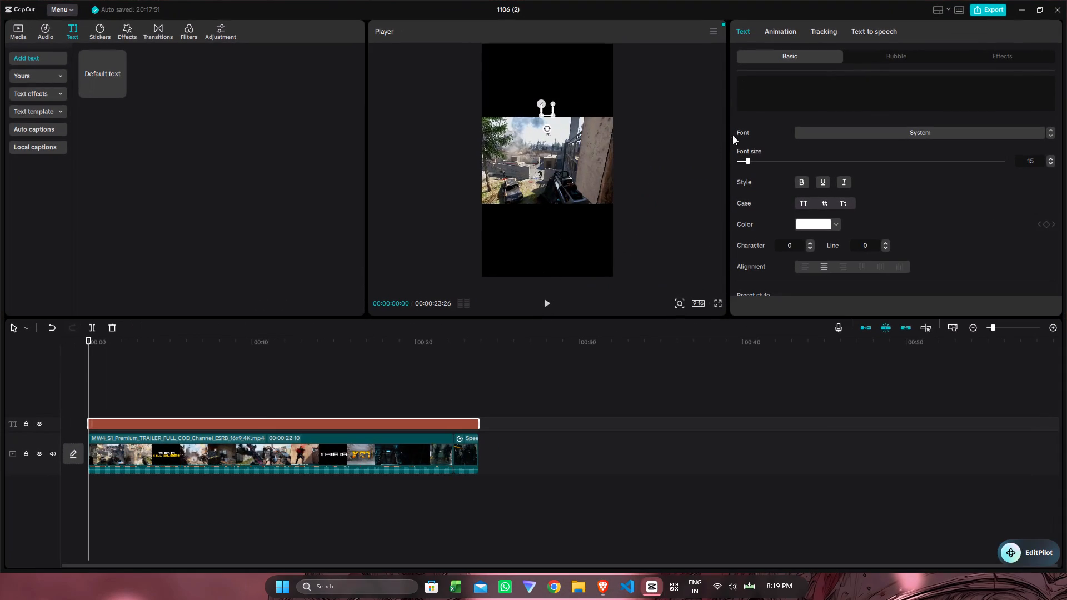
left_click(774, 87)
key("ctrl+v")
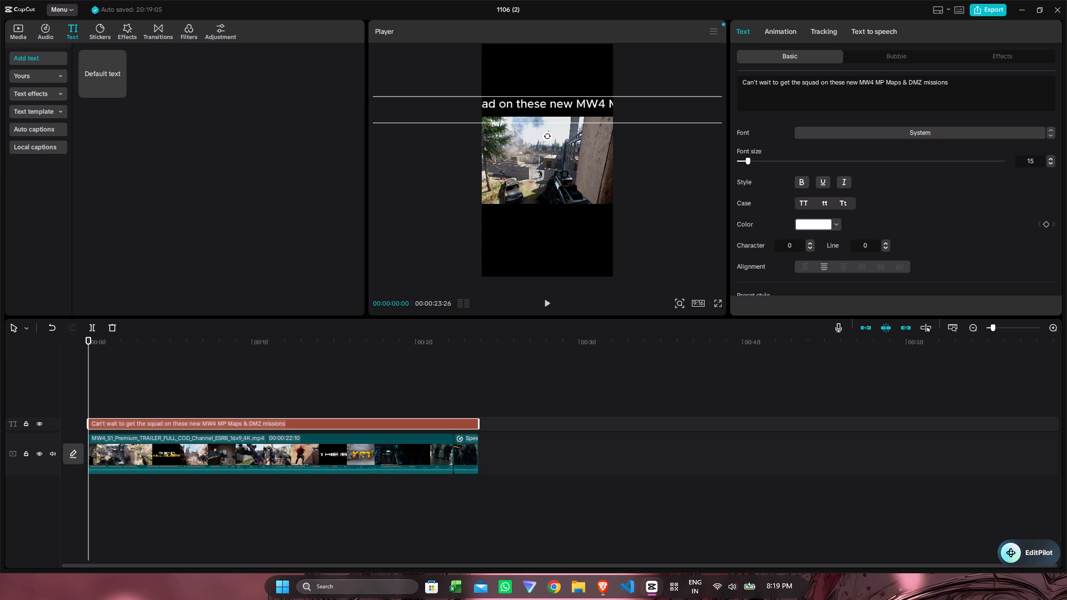
left_click(846, 81)
key("Return")
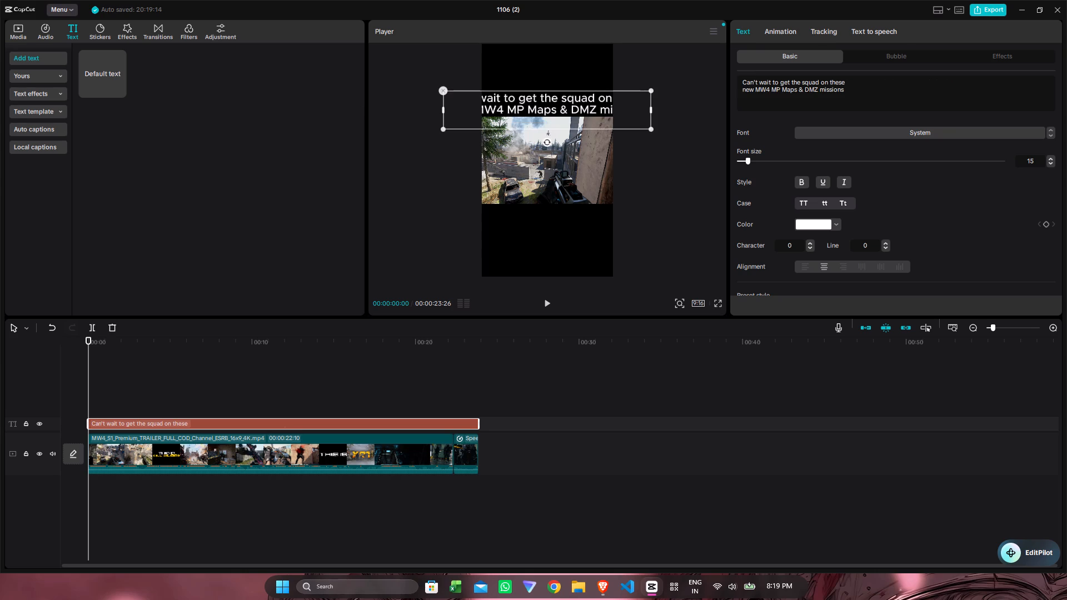
Scale the two-line caption down until both lines fit within the width of the vertical frame.
left_click_drag(648, 126, 590, 119)
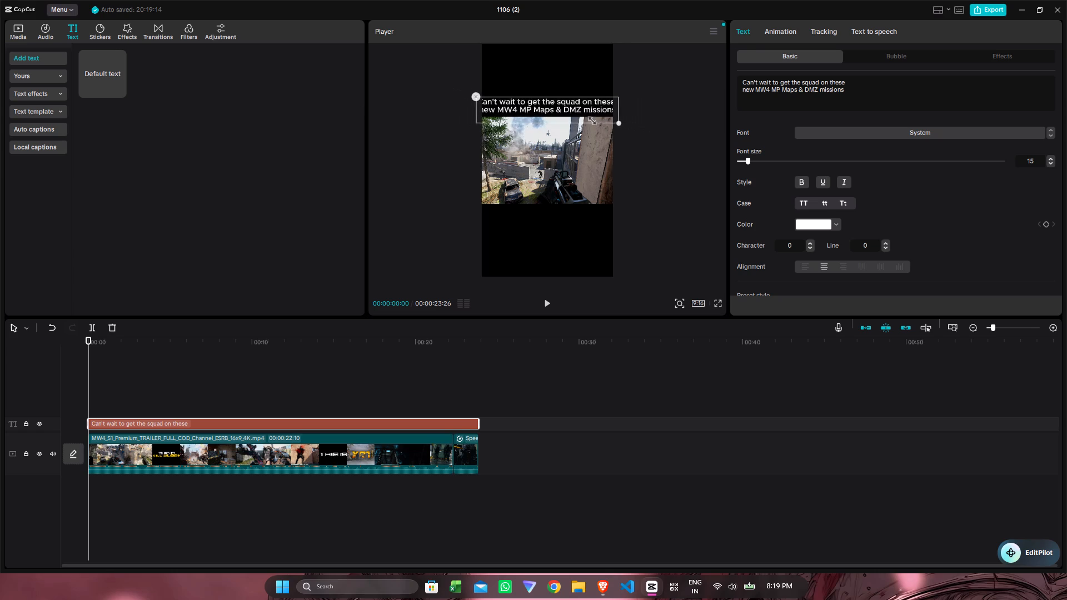
left_click_drag(590, 119, 573, 114)
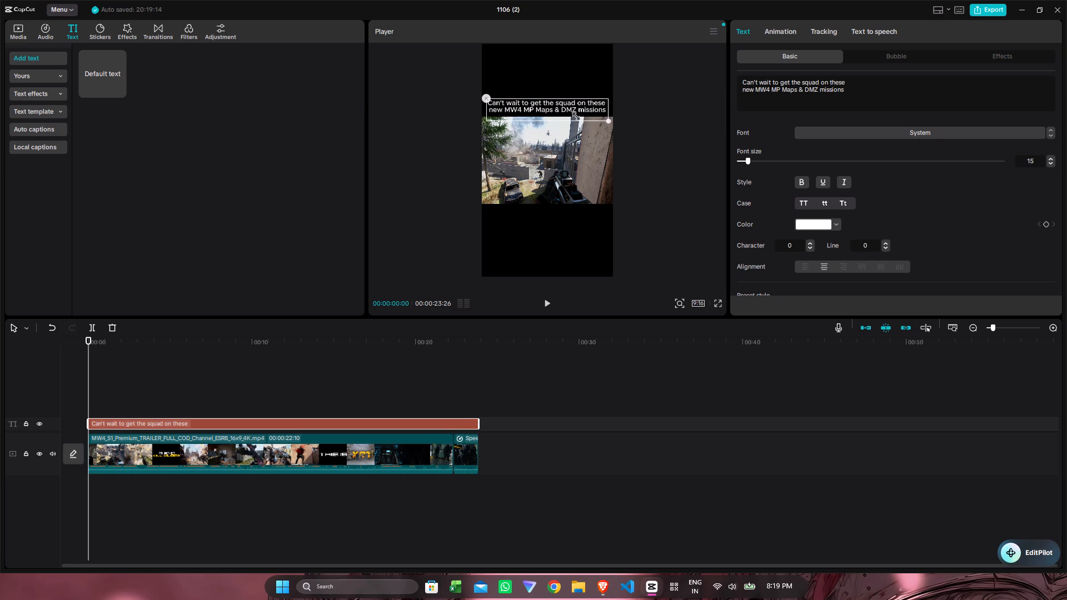
left_click_drag(573, 114, 571, 117)
left_click_drag(571, 117, 570, 117)
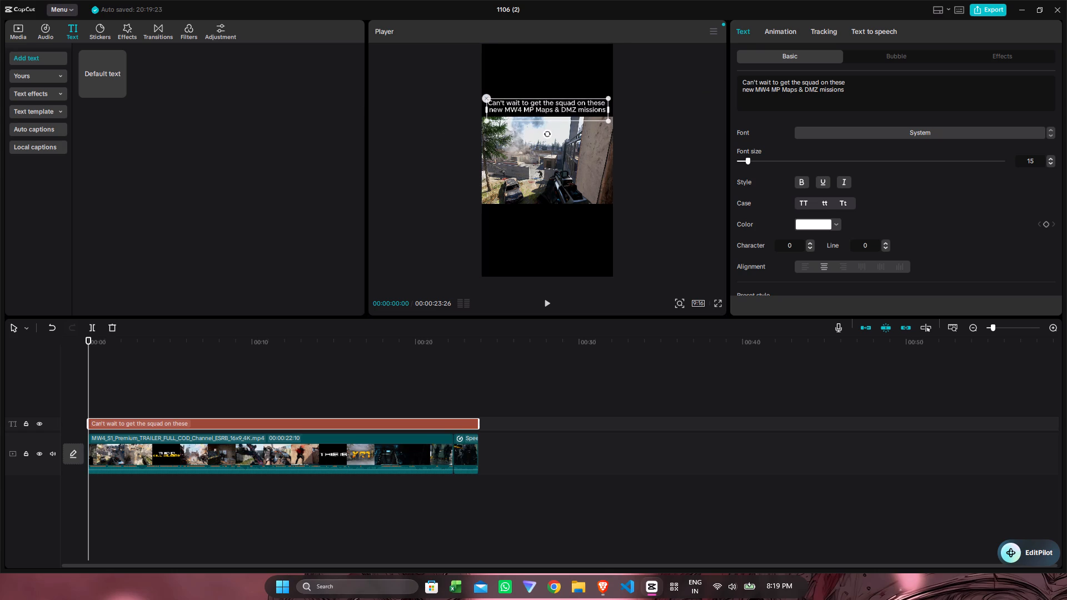
Insert "bruh i " before "Can't" at the start of the caption.
left_click(742, 81)
type("br")
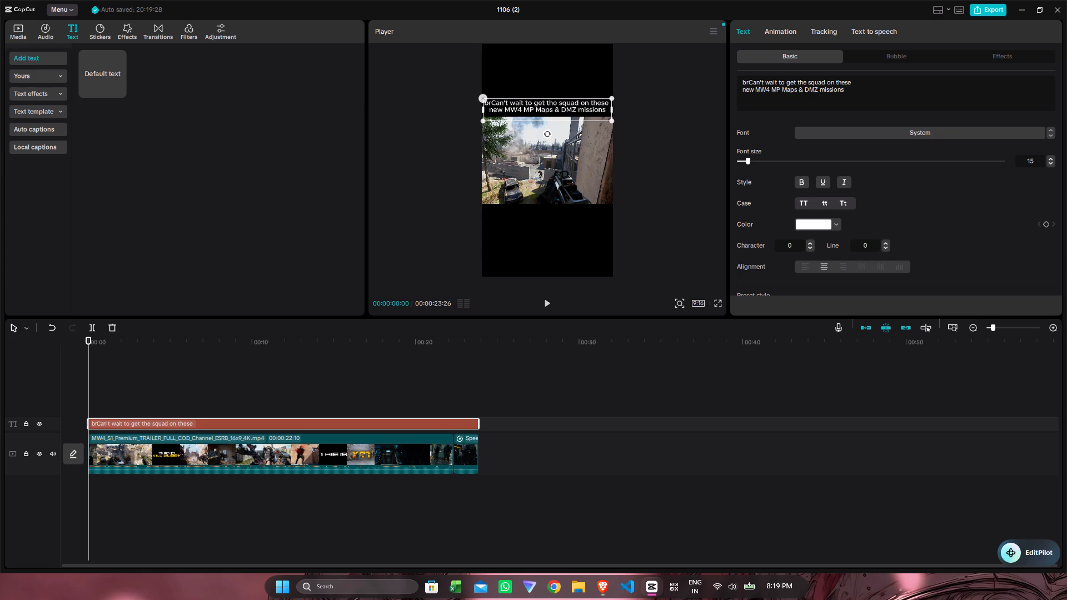
key("u")
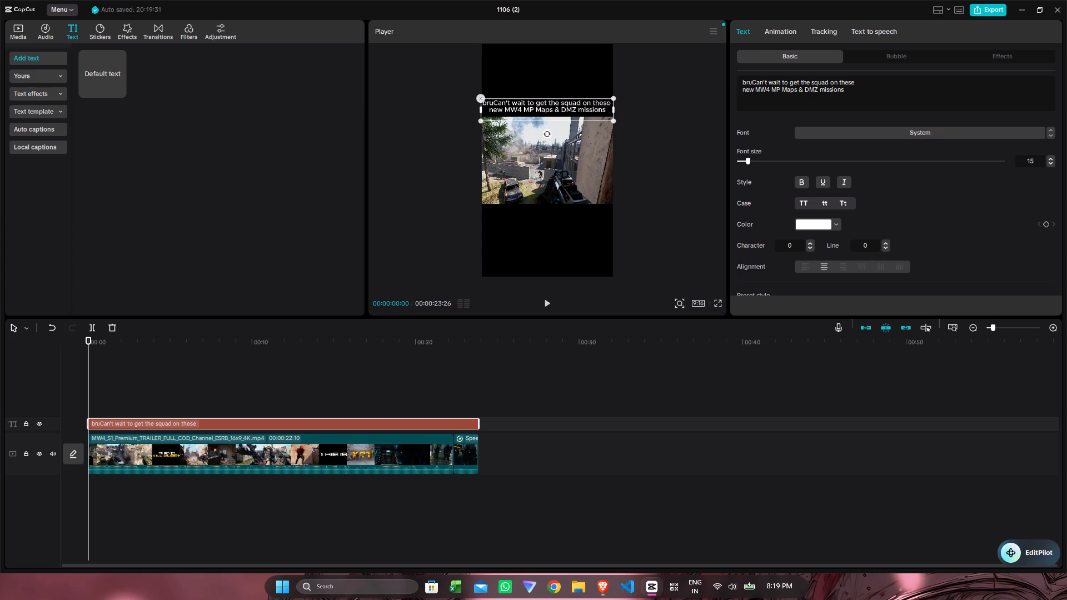
key("h")
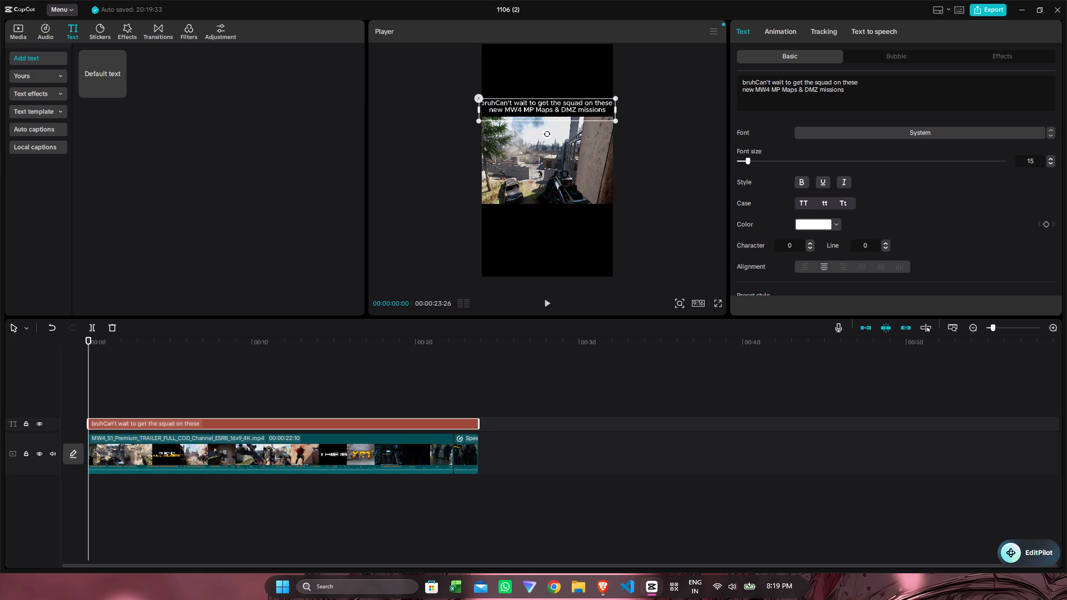
key("space")
key("i")
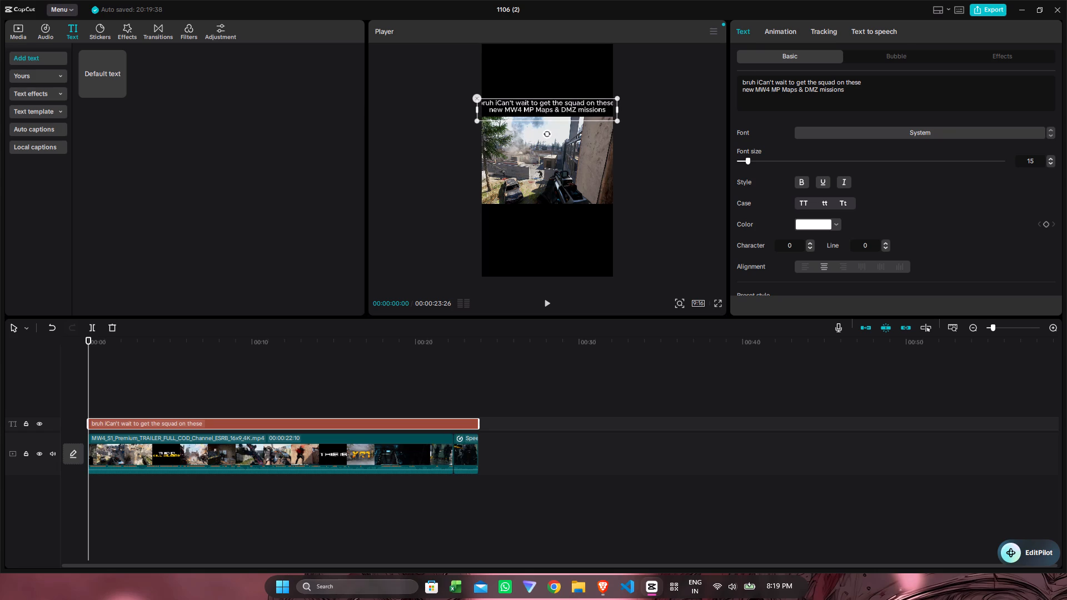
key("space")
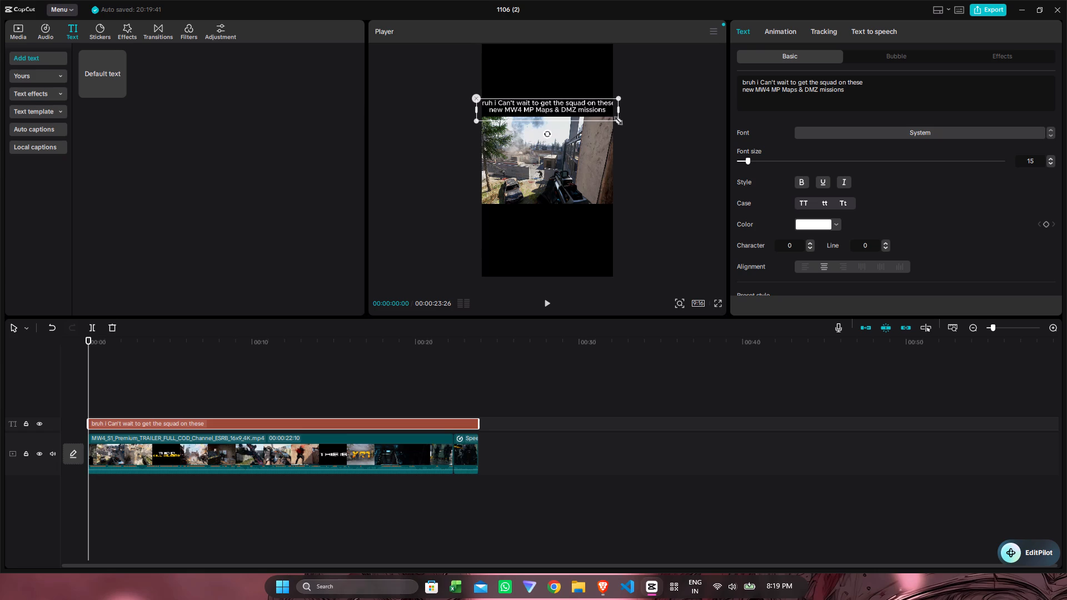
Scale the caption to about 54% to fit the frame width and nudge it down to just above the footage, keeping it horizontally centred.
left_click_drag(616, 119, 603, 119)
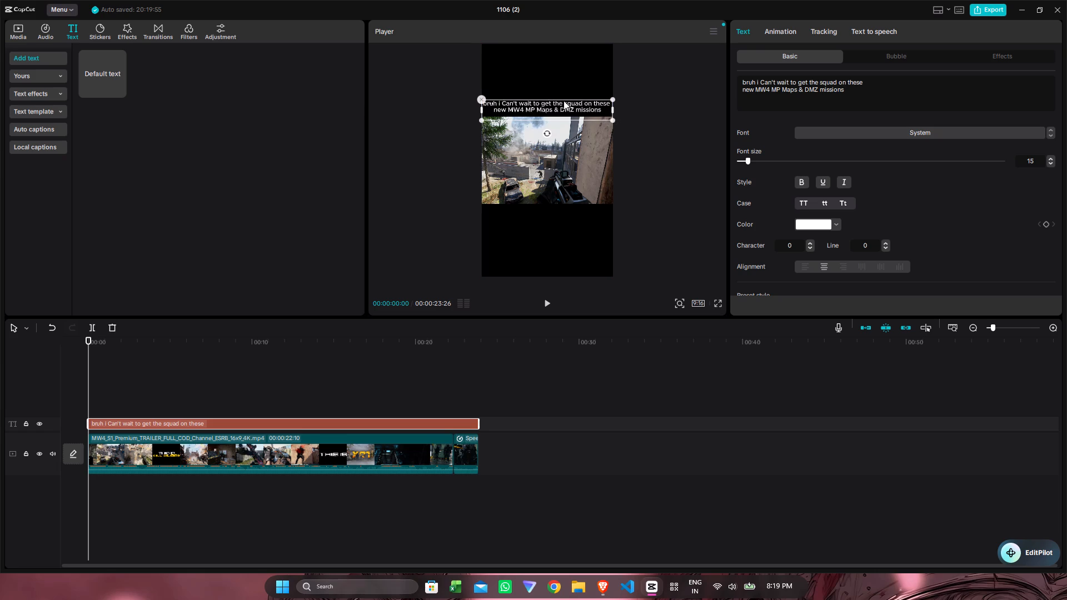
left_click(564, 101)
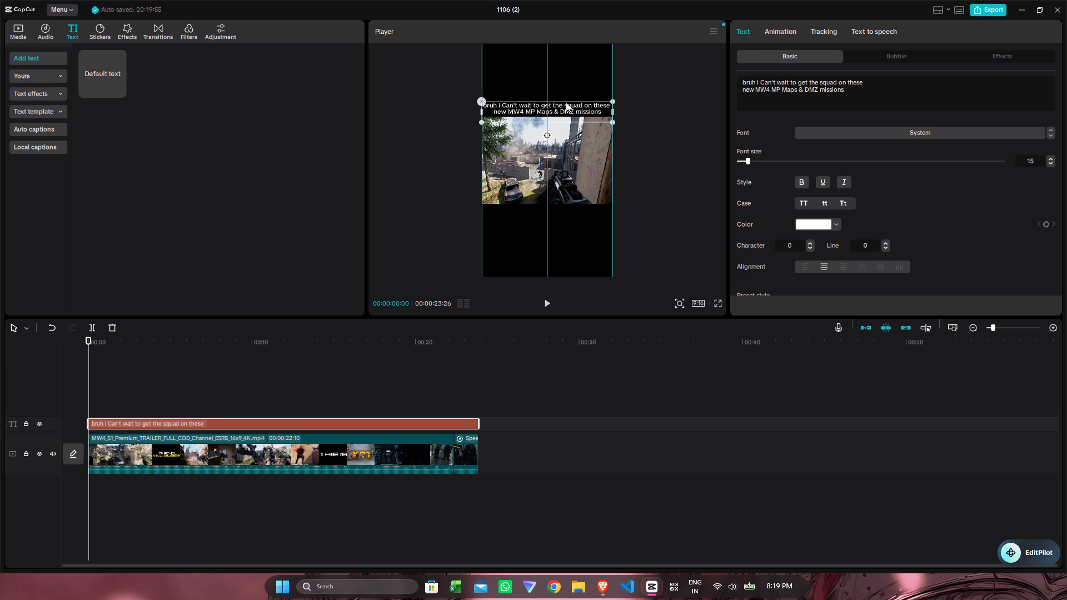
left_click_drag(611, 122, 606, 121)
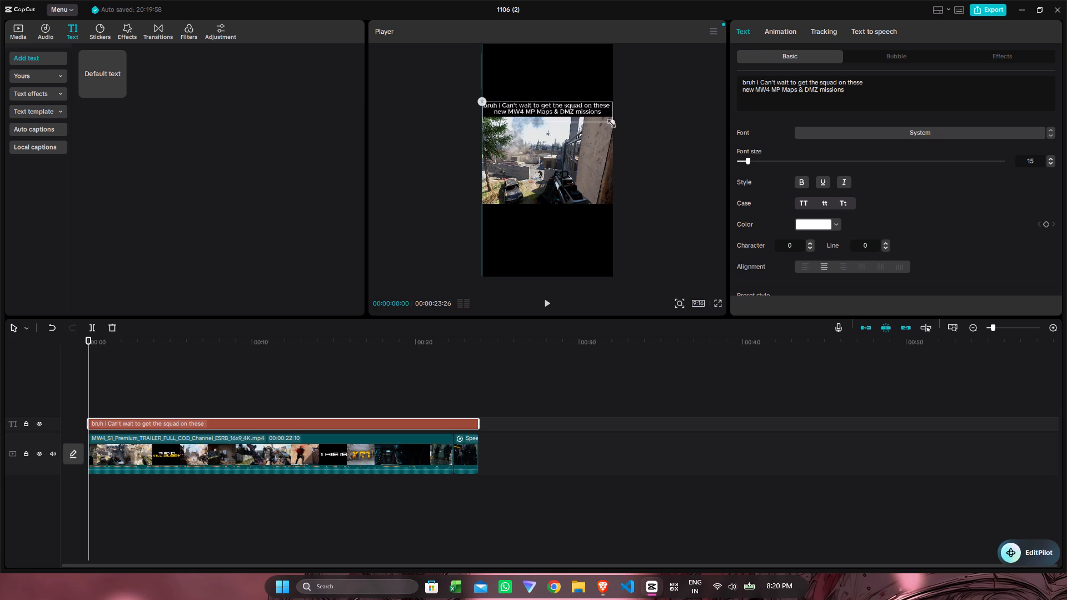
left_click_drag(606, 121, 606, 122)
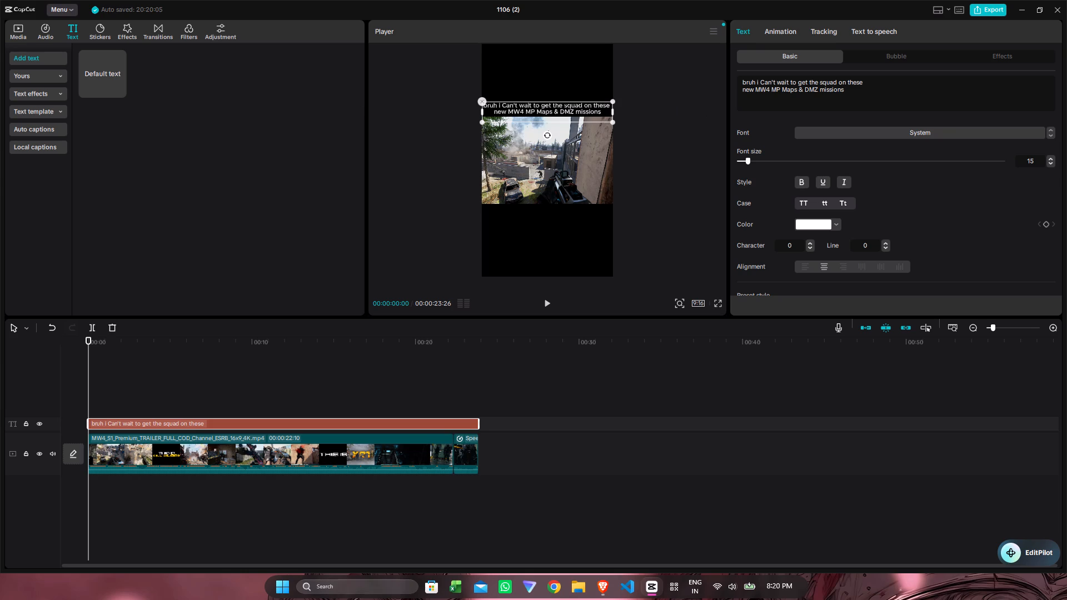
Remove "MP Maps &" from the caption's second line so that it reads "new MW4 DMZ missions".
left_click(802, 88)
key("BackSpace")
key("BackSpace")
key("BackSpace")
key("BackSpace")
key("BackSpace")
key("BackSpace")
key("BackSpace")
key("BackSpace")
key("BackSpace")
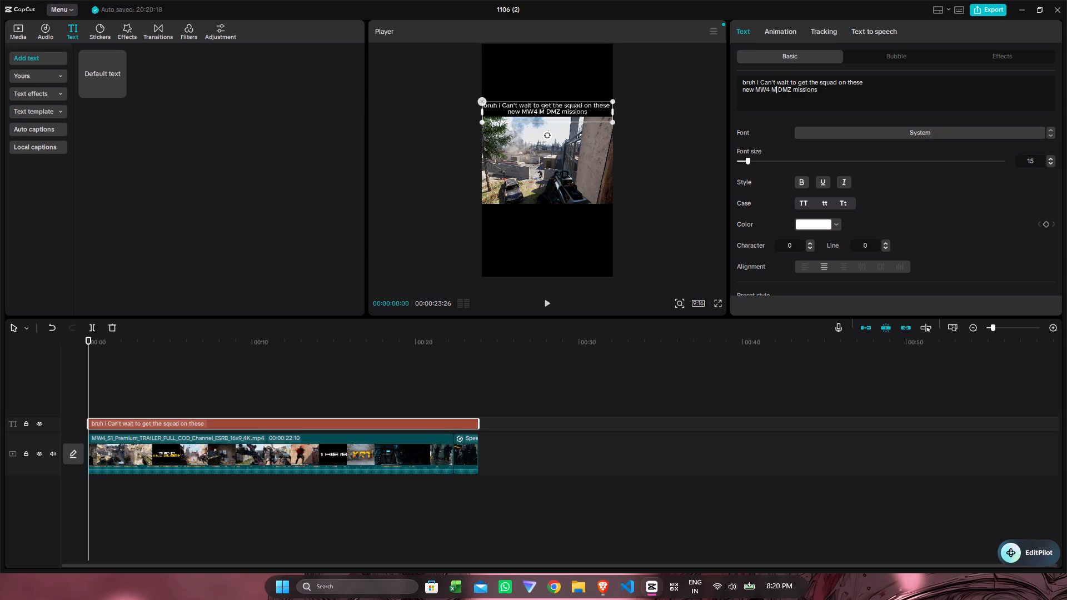
key("BackSpace")
key("BackSpace")
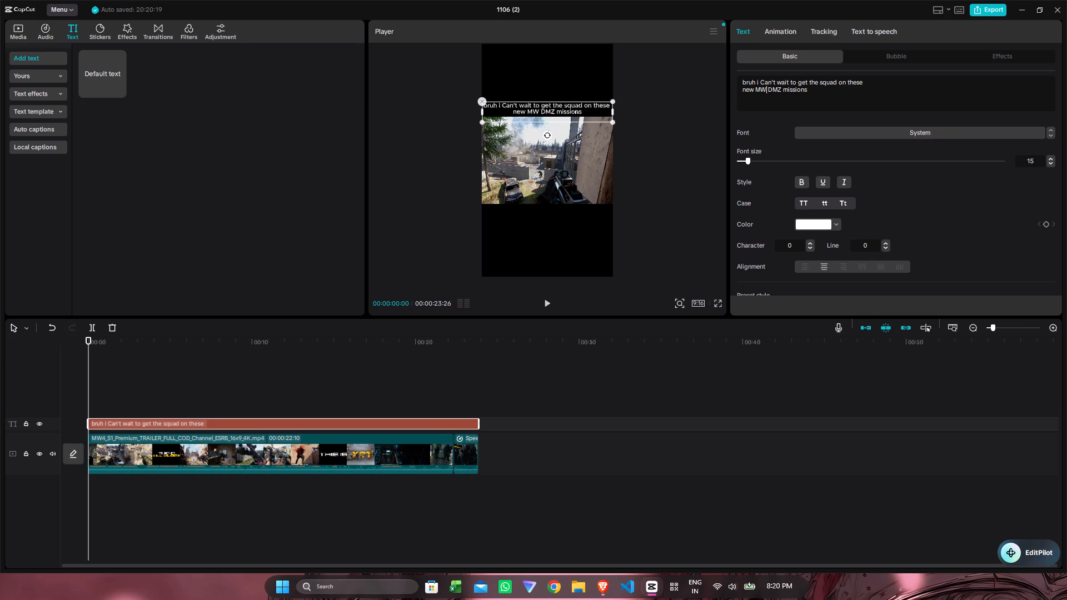
key("4")
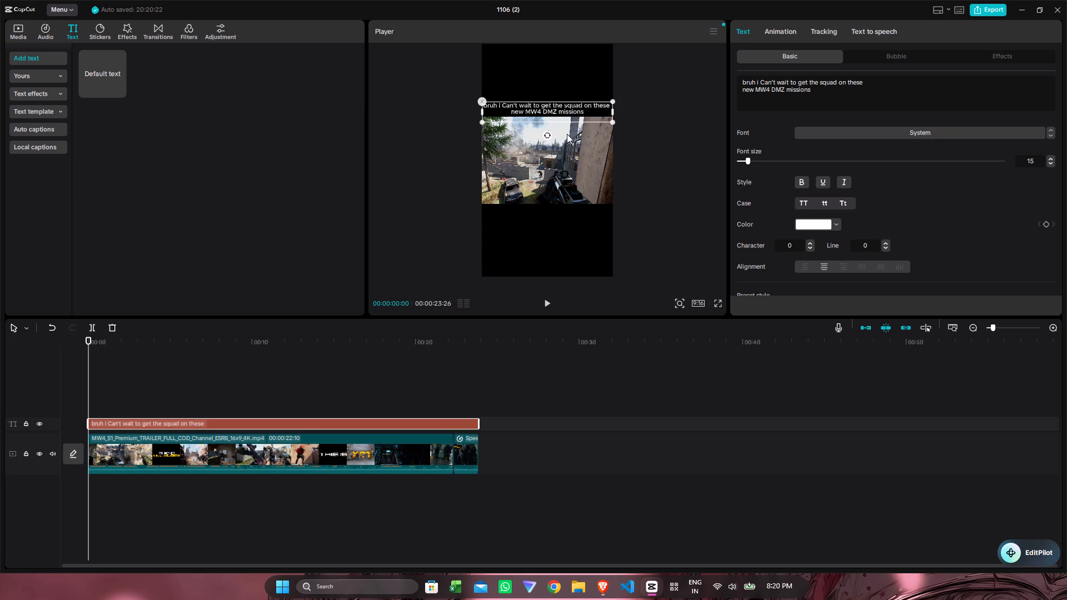
left_click(861, 89)
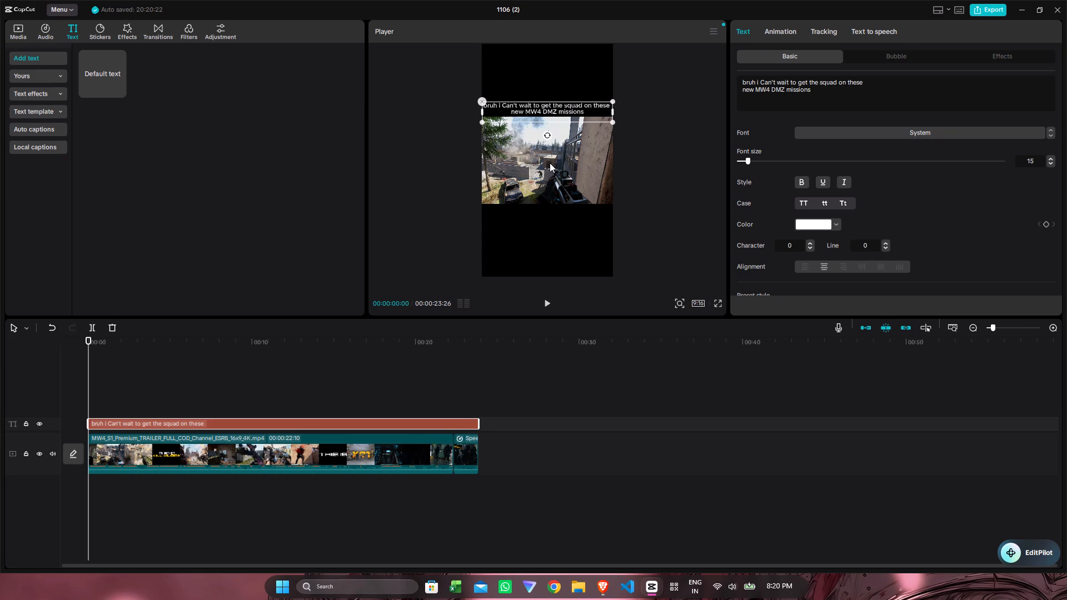
left_click(550, 163)
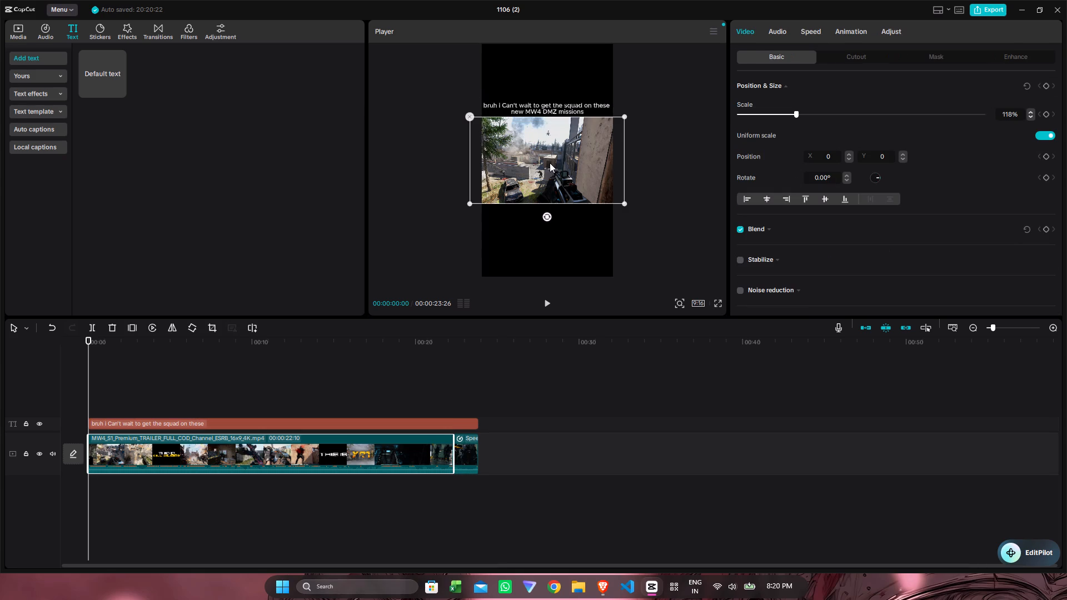
left_click(551, 72)
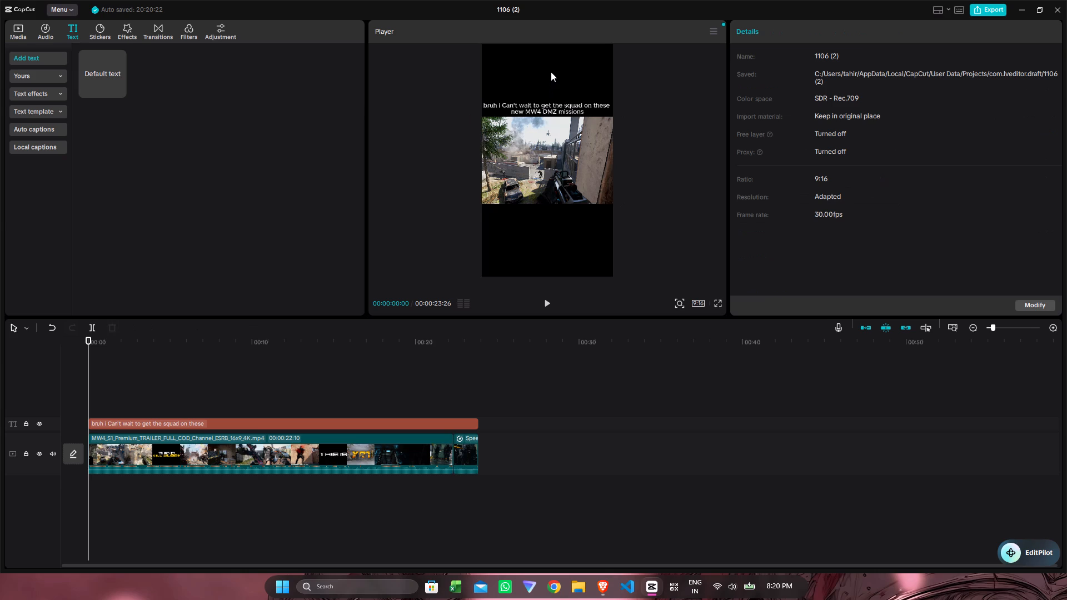
Apply the preset style with black letters and a white outline to the caption.
left_click(590, 110)
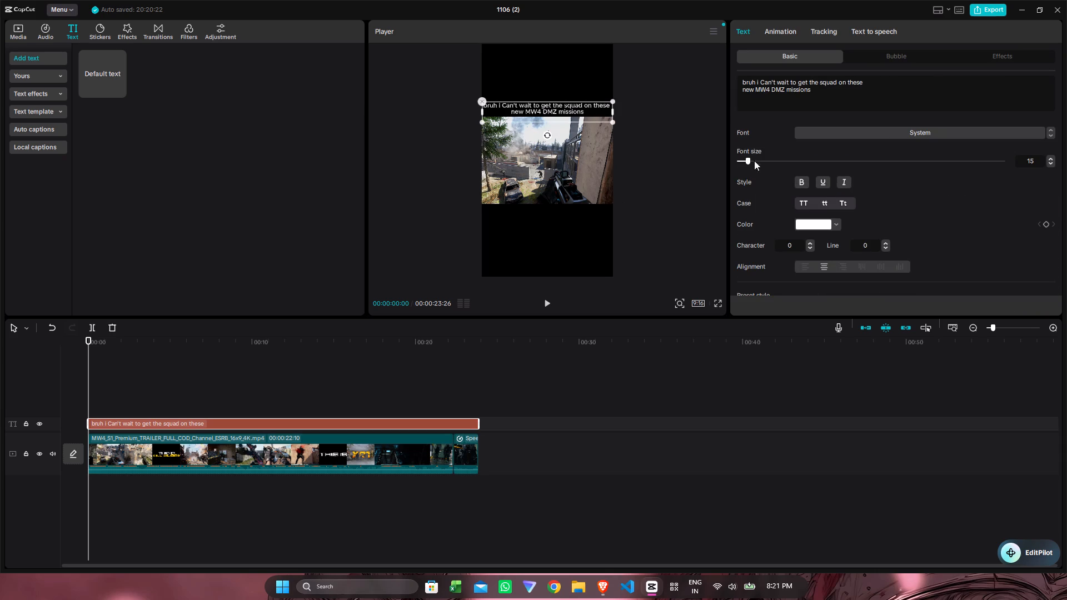
scroll(777, 204, "down", 3)
scroll(777, 204, "up", 1)
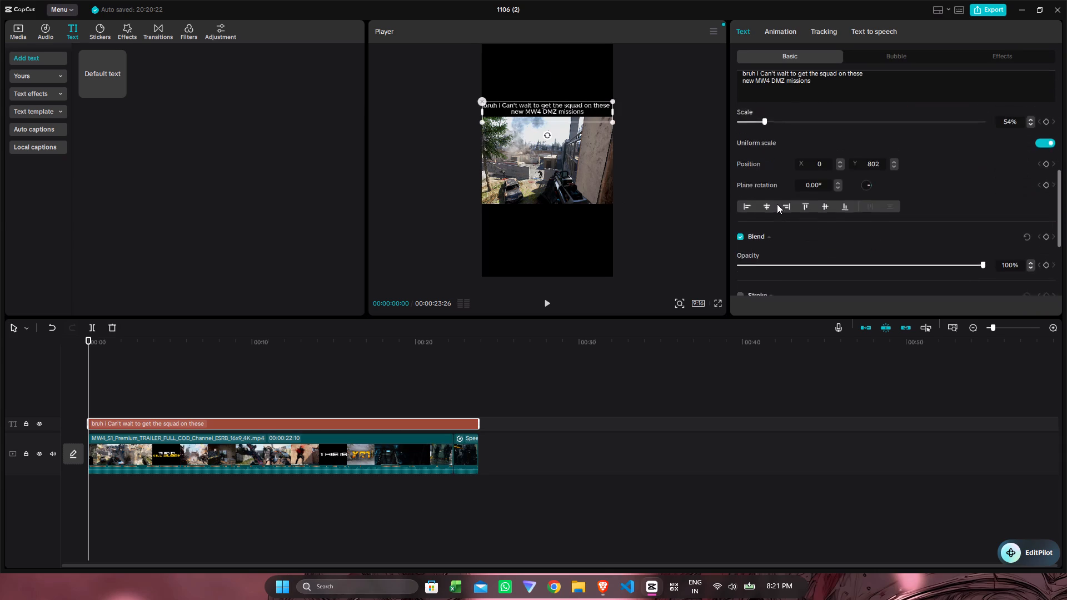
scroll(777, 204, "up", 1)
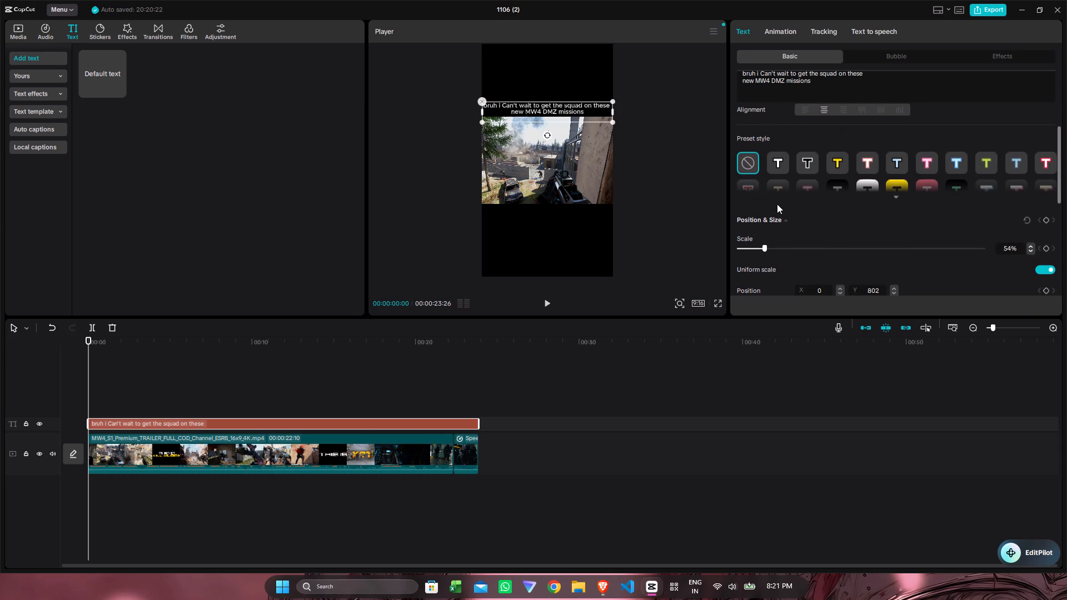
scroll(777, 204, "up", 2)
left_click(808, 158)
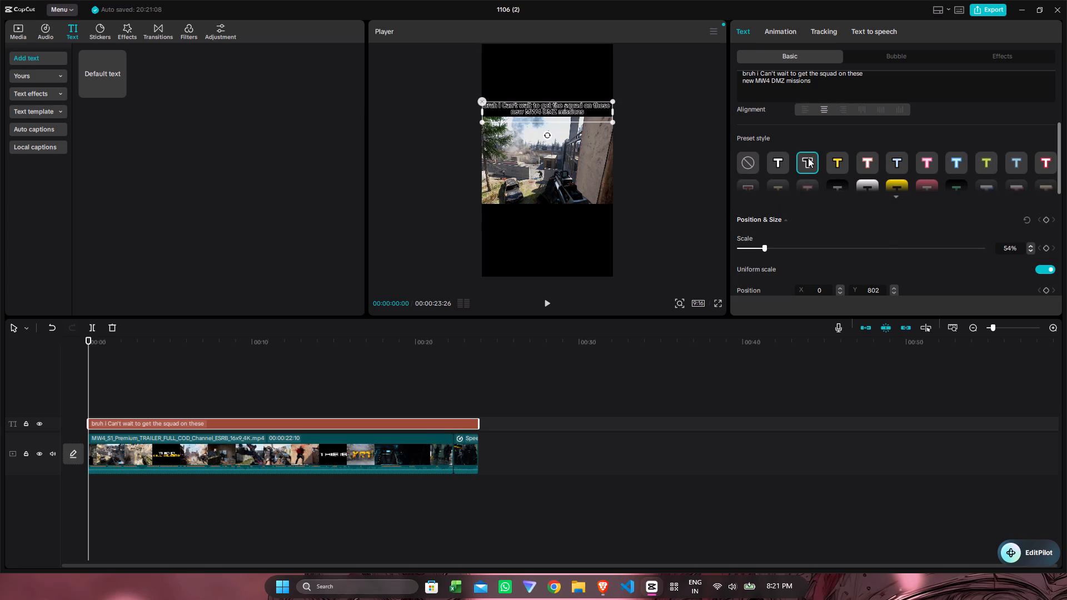
Remove the preset style from the caption, returning it to plain white text without an outline.
left_click(739, 165)
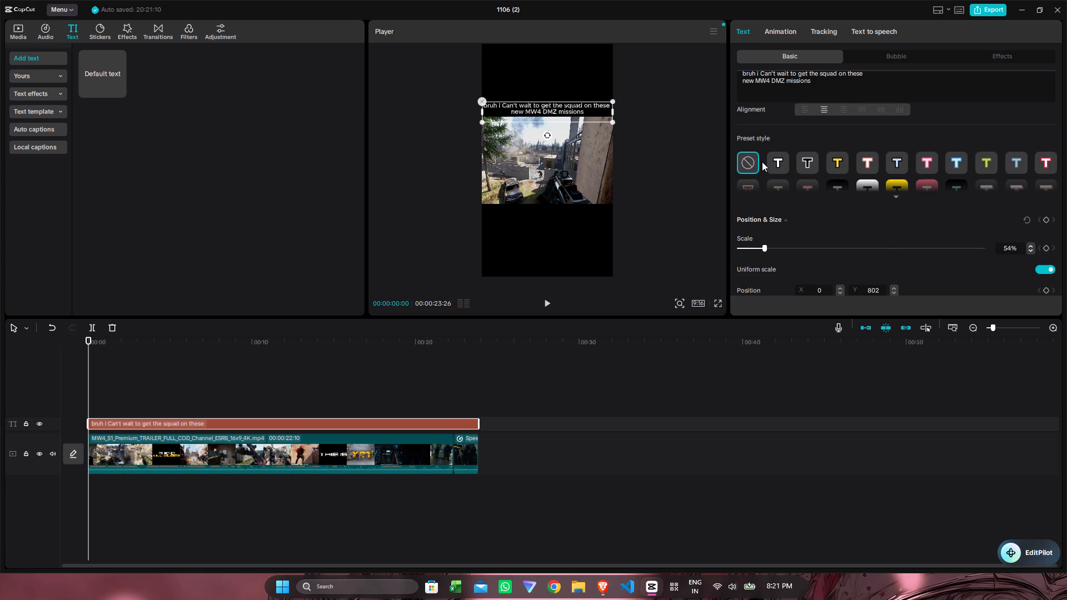
scroll(762, 162, "up", 1)
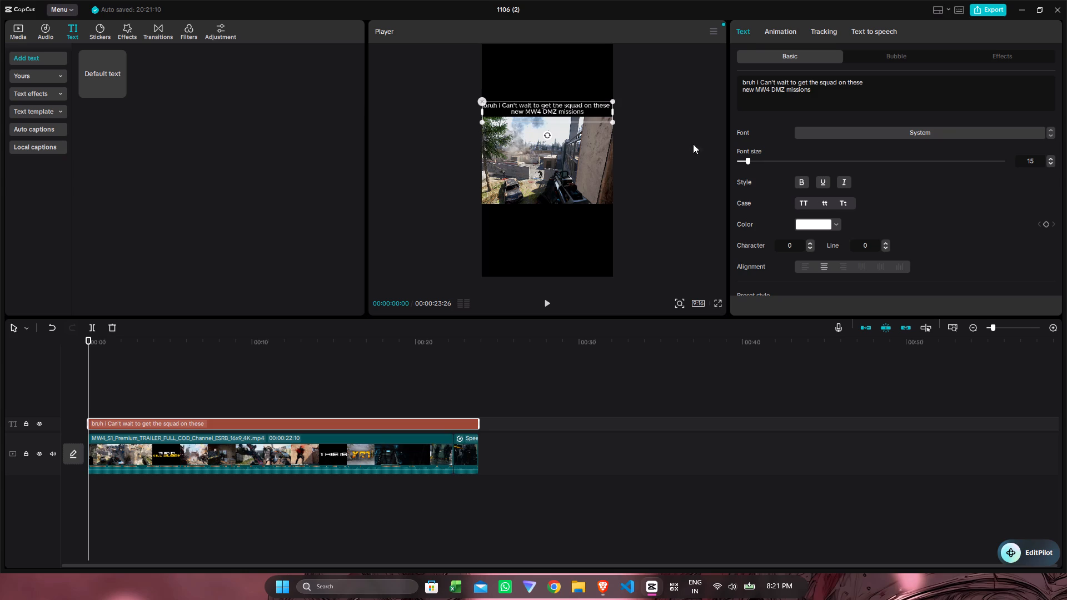
left_click(646, 187)
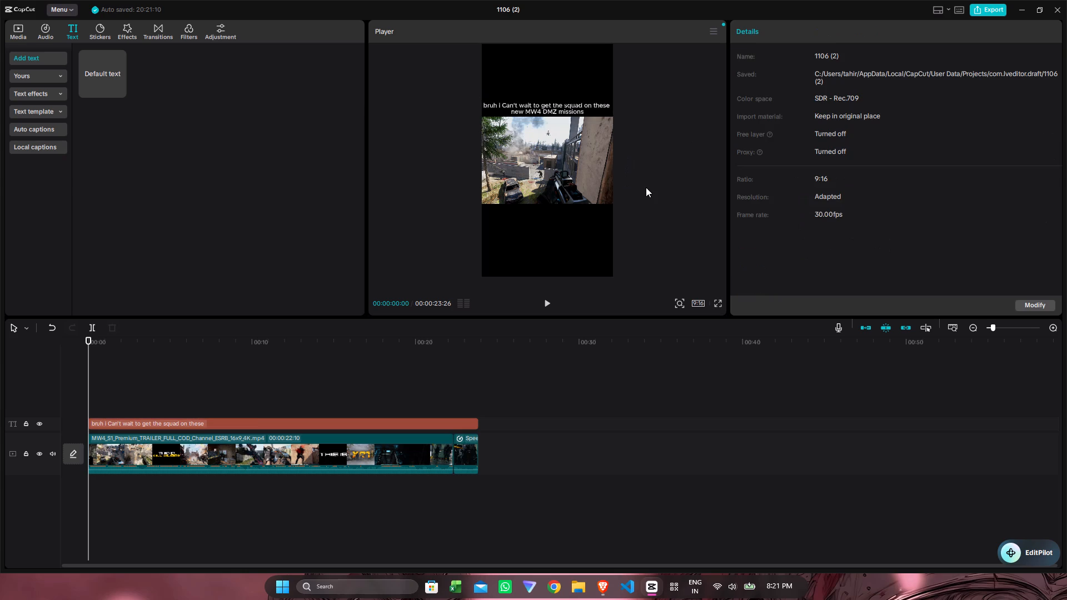
Nudge the caption slightly down, closer to the top edge of the footage, keeping it horizontally centred.
left_click(561, 107)
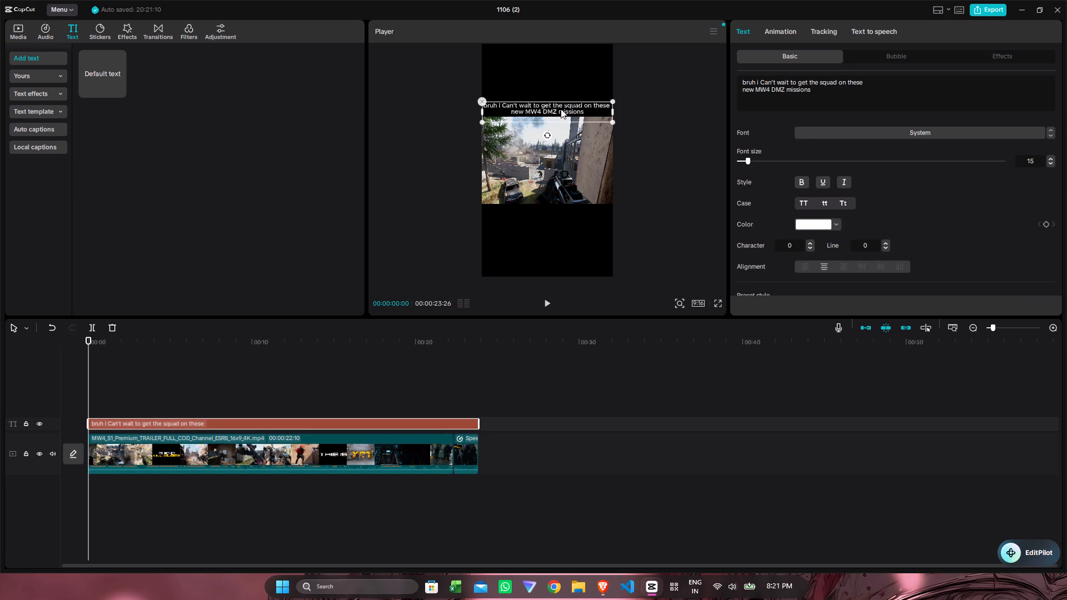
left_click(561, 109)
left_click(561, 107)
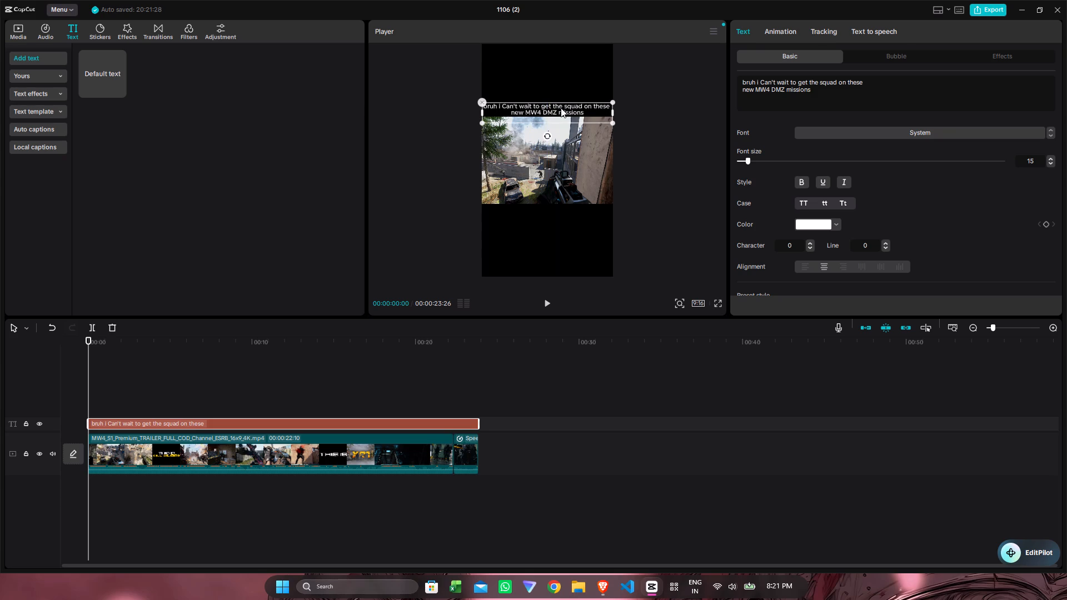
left_click(556, 147)
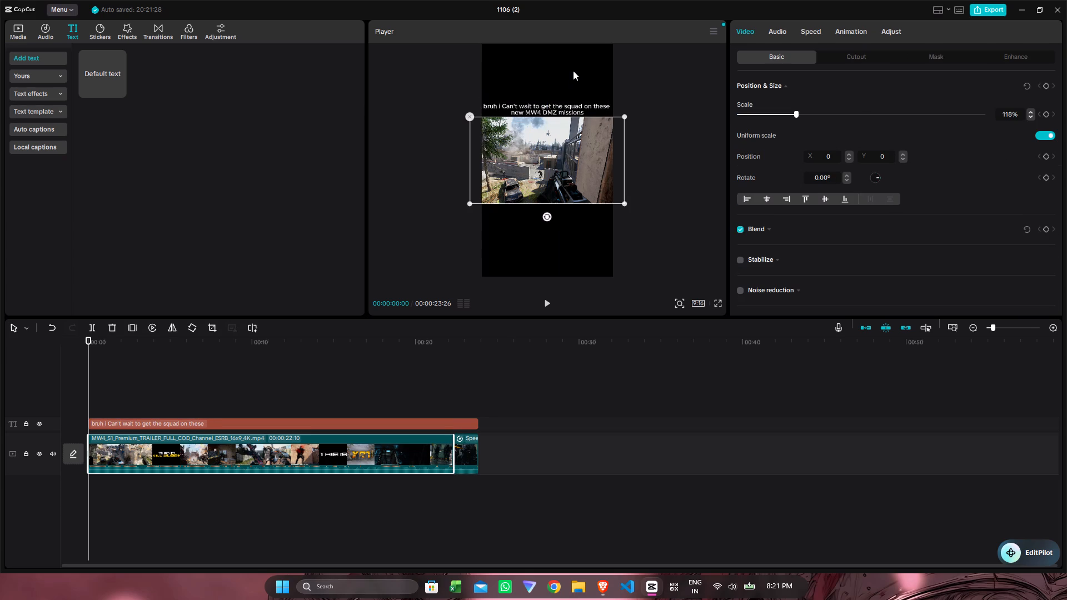
left_click(573, 71)
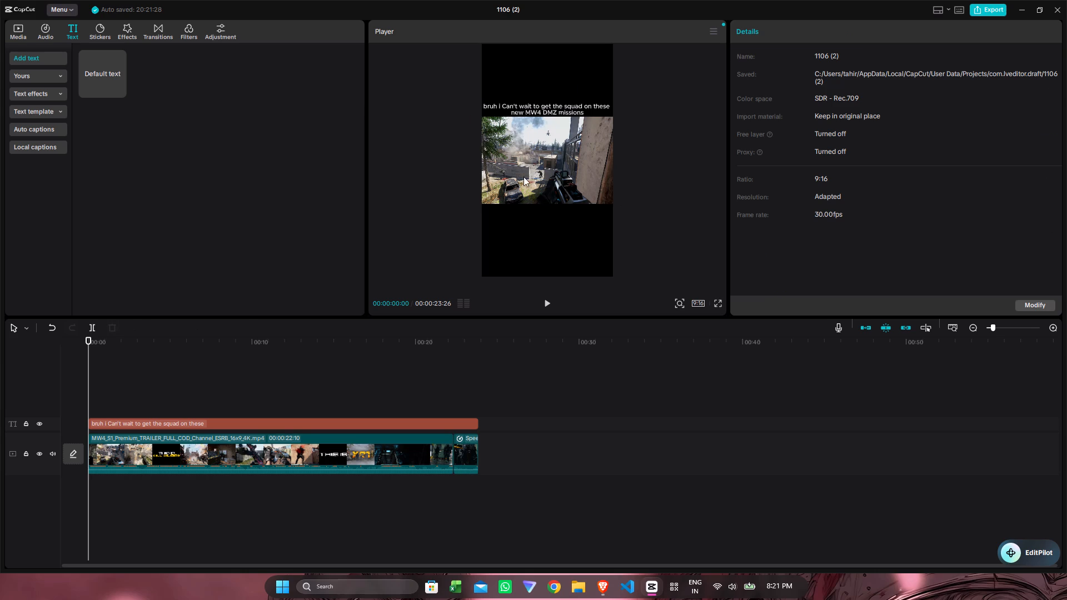
Play the whole sequence from the start to review the caption over the footage.
double_click(94, 369)
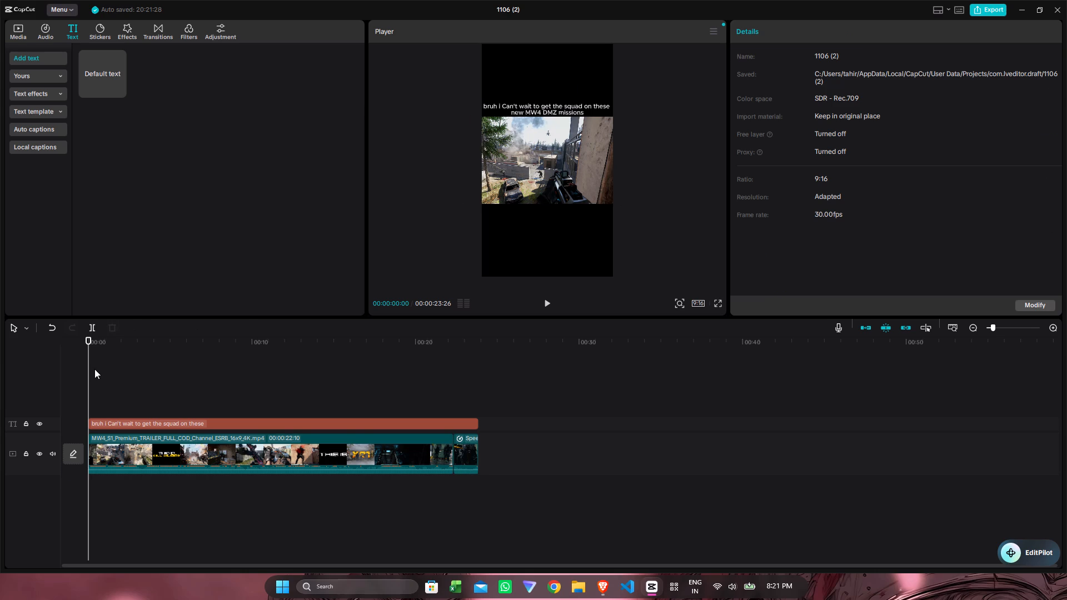
left_click(101, 377)
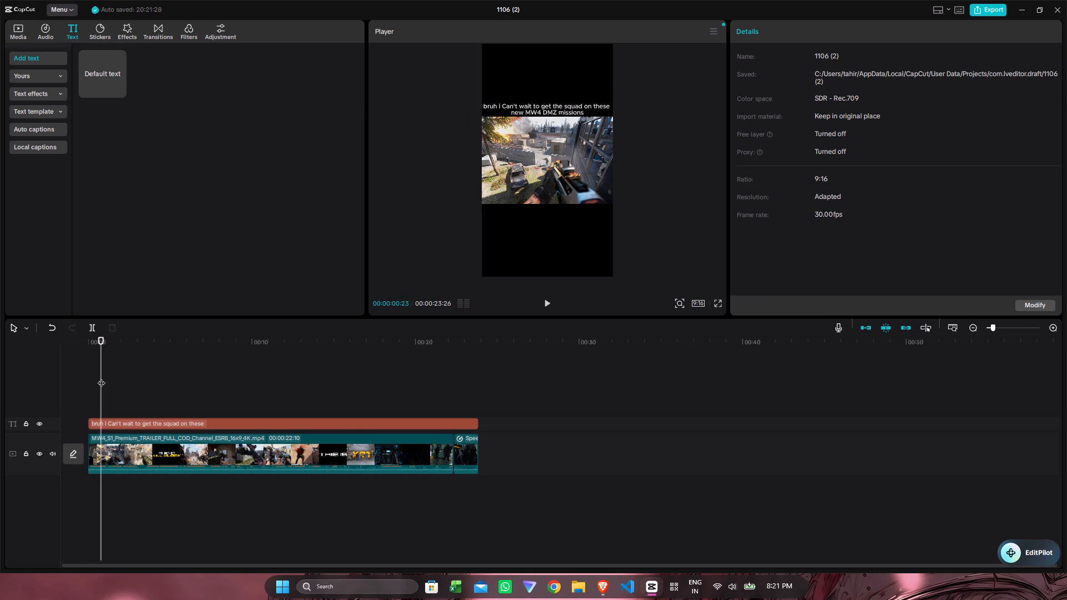
left_click_drag(101, 377, 62, 389)
key("space")
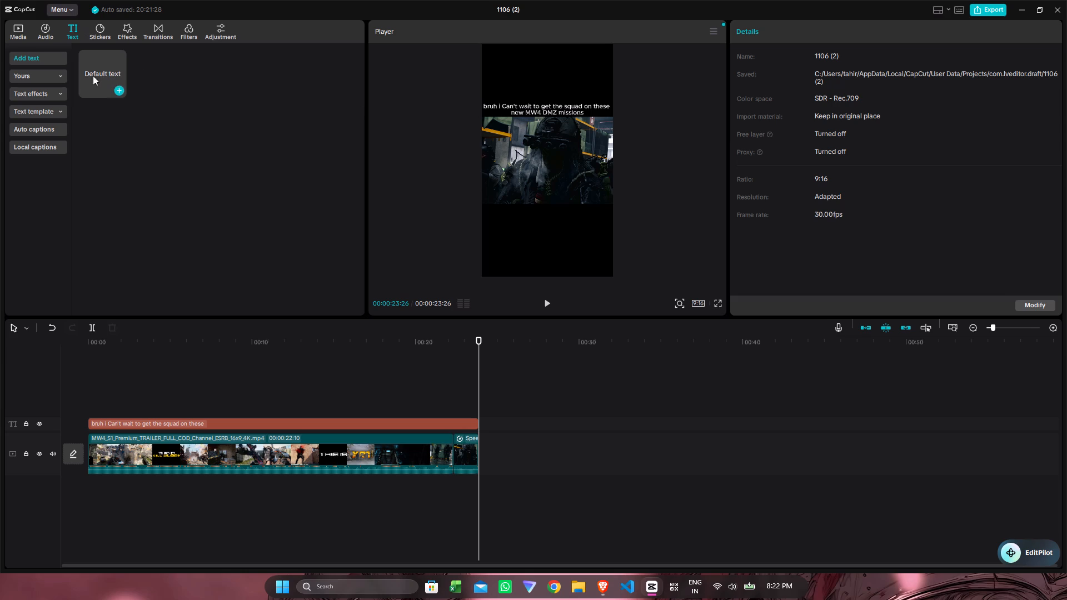
Import the images MW4_S01_LOGOTYPE_RGB_POS, MW4_S01_ICON_RGB_NEG and MW4_BRANDING_ICON_MW4_RGB_260107_NEG (2) from the COD folder.
left_click(22, 37)
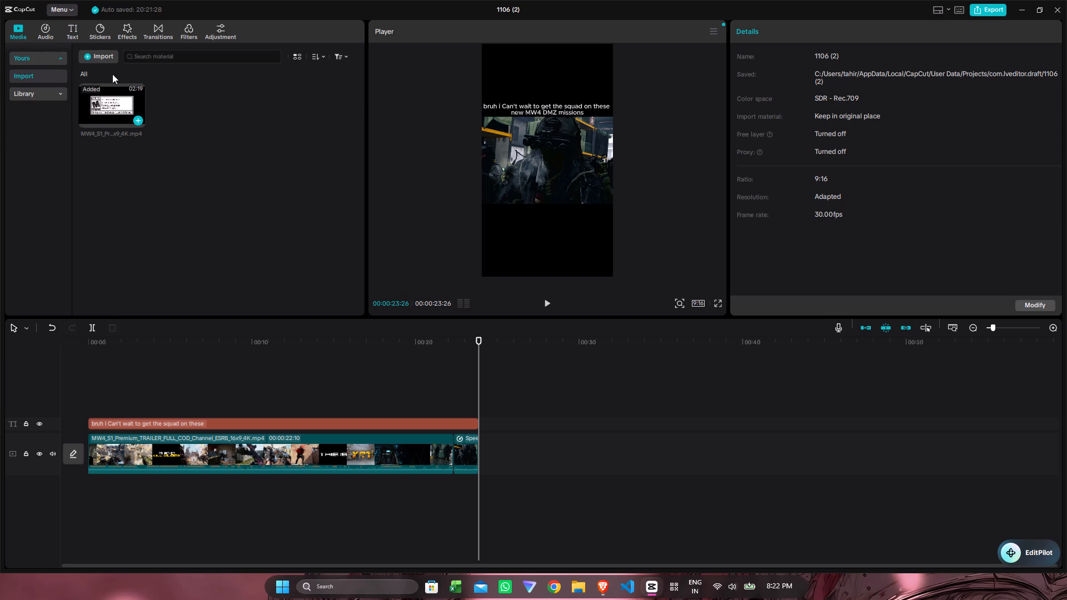
left_click(96, 58)
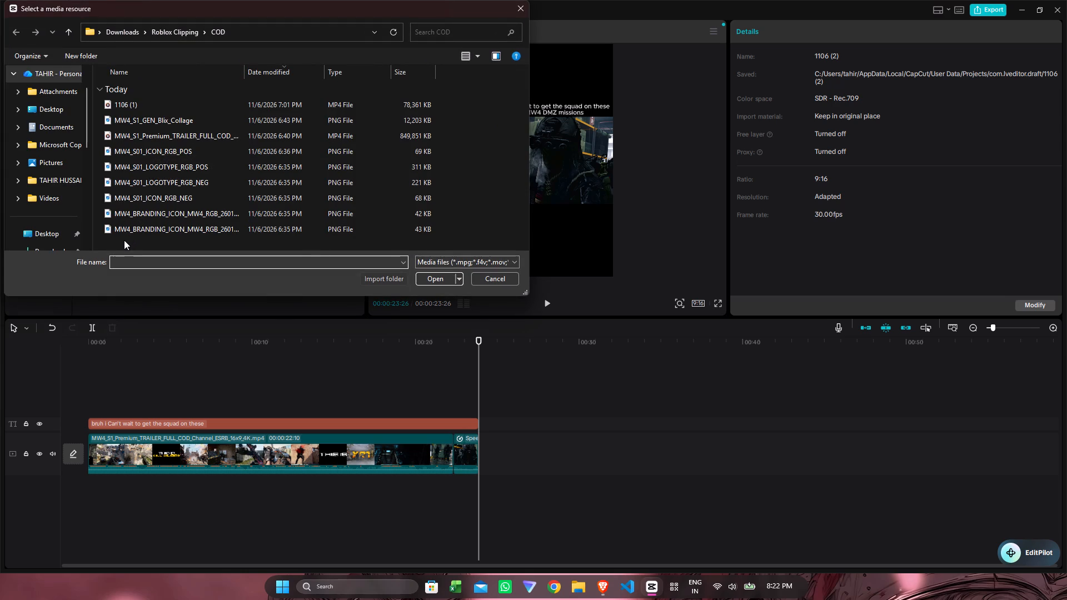
double_click(147, 171)
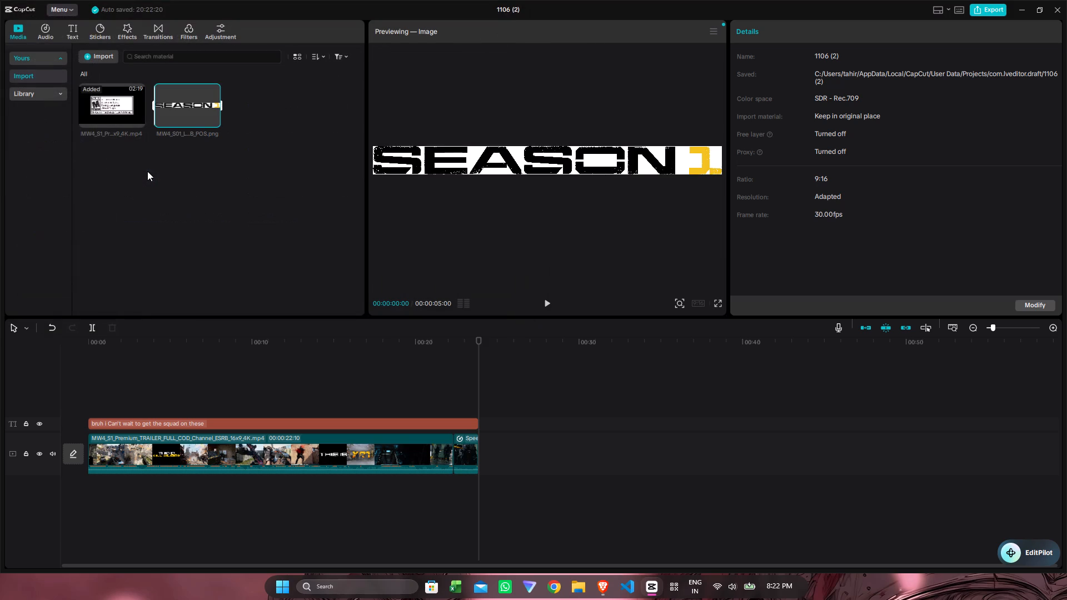
left_click(101, 55)
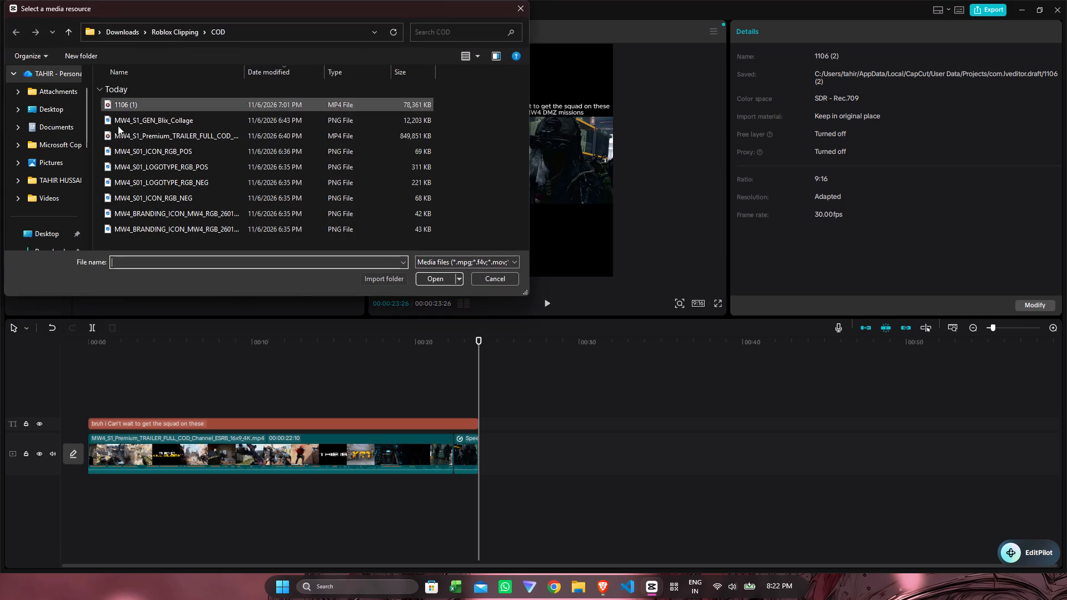
double_click(138, 199)
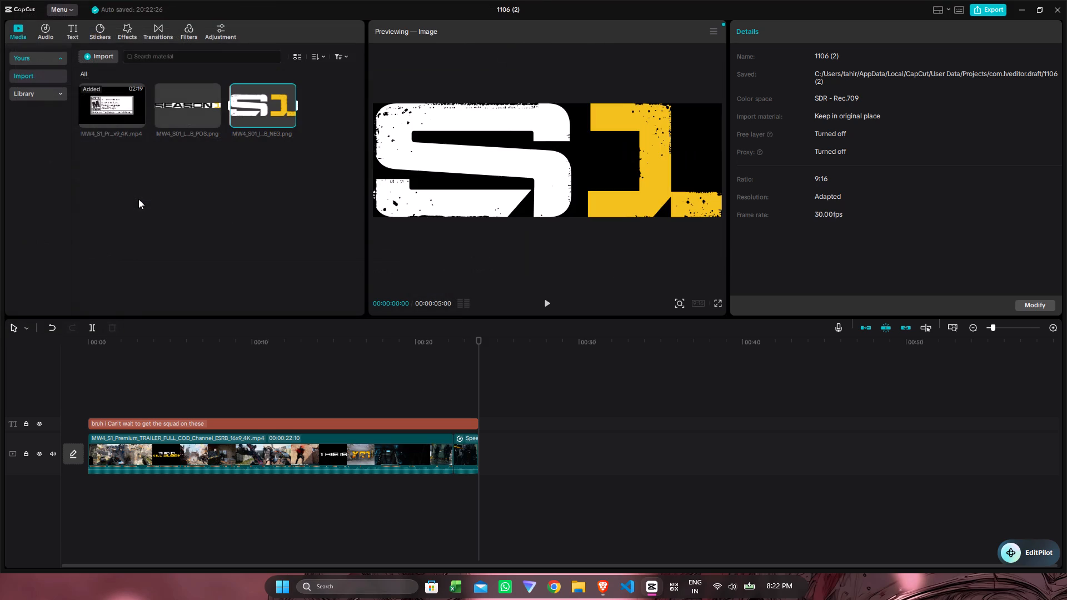
left_click(93, 62)
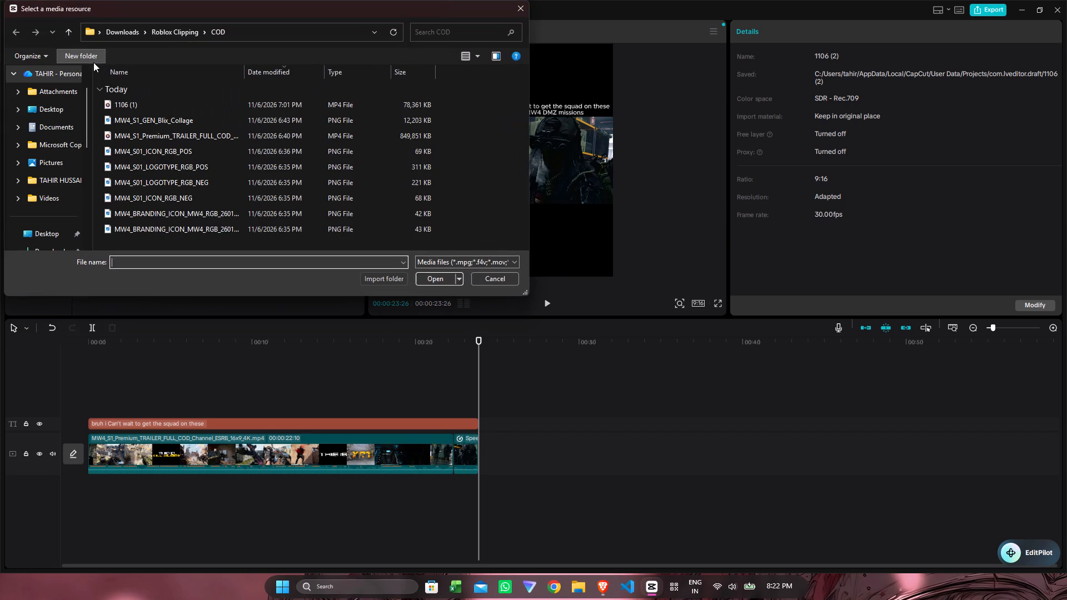
double_click(145, 216)
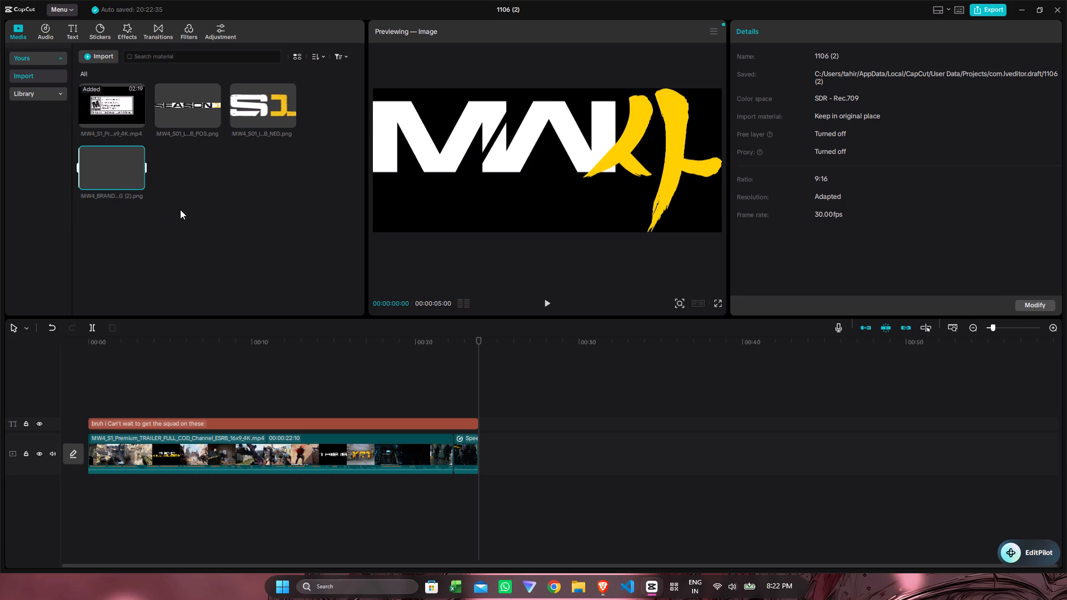
Add the MW4 branding icon to the timeline on its own track above the trailer and preview it around 10 seconds.
left_click(137, 179)
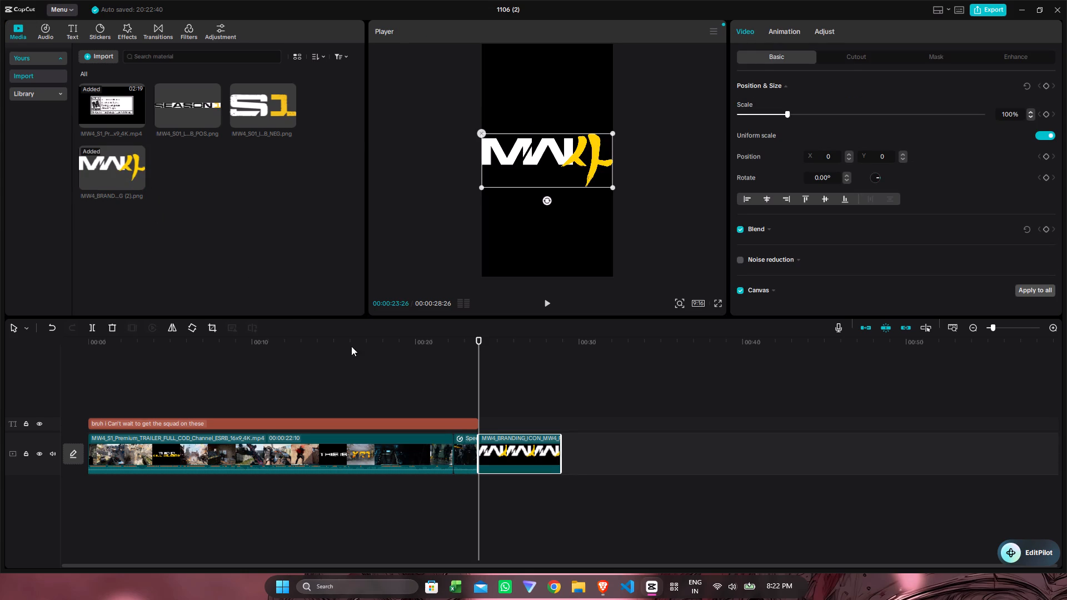
left_click_drag(506, 447, 347, 514)
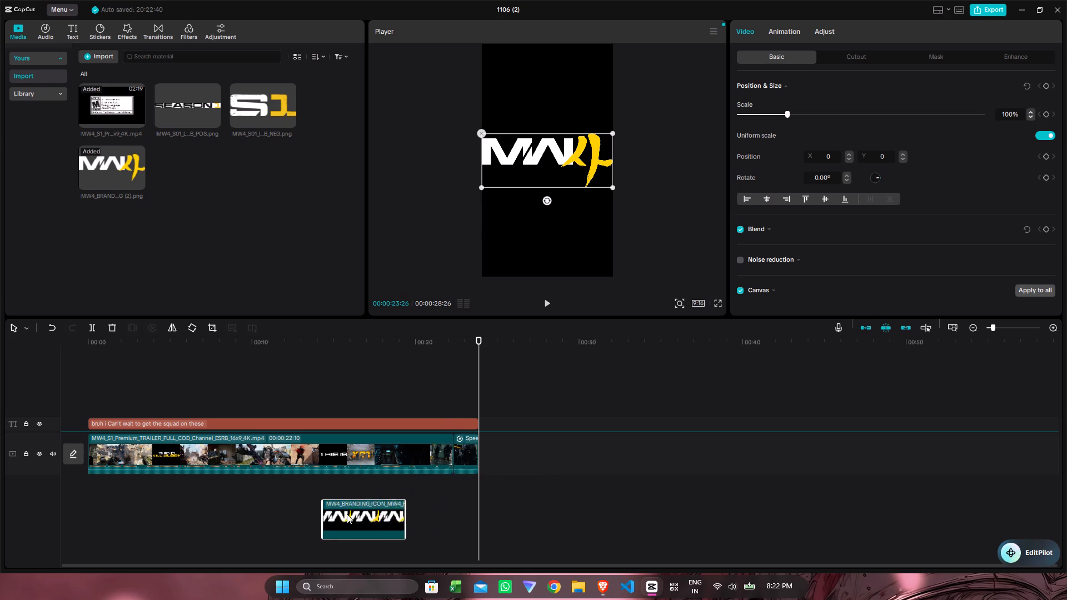
left_click_drag(347, 514, 248, 498)
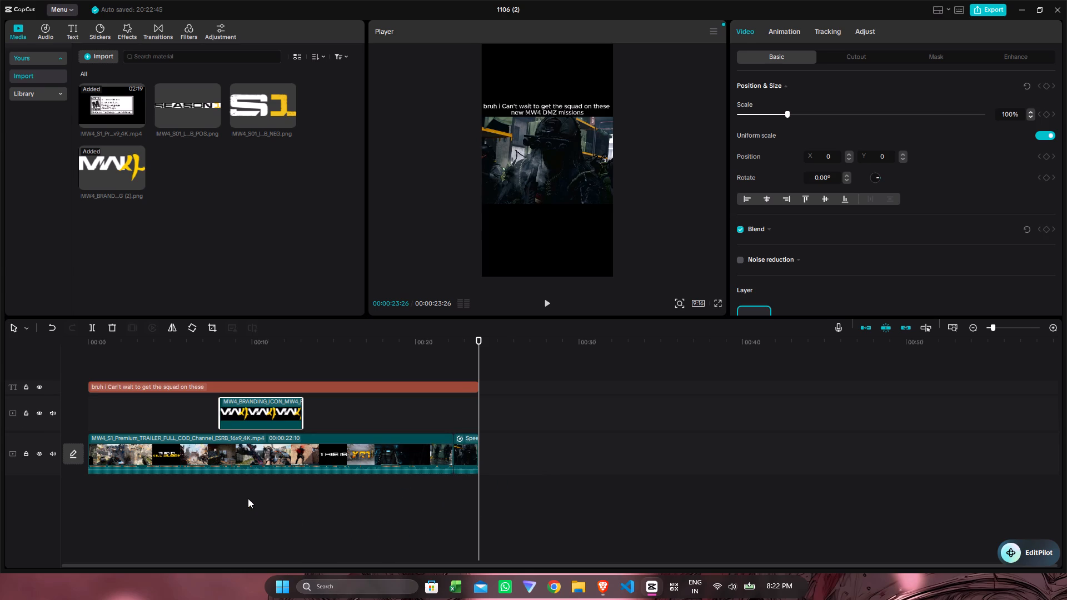
double_click(411, 392)
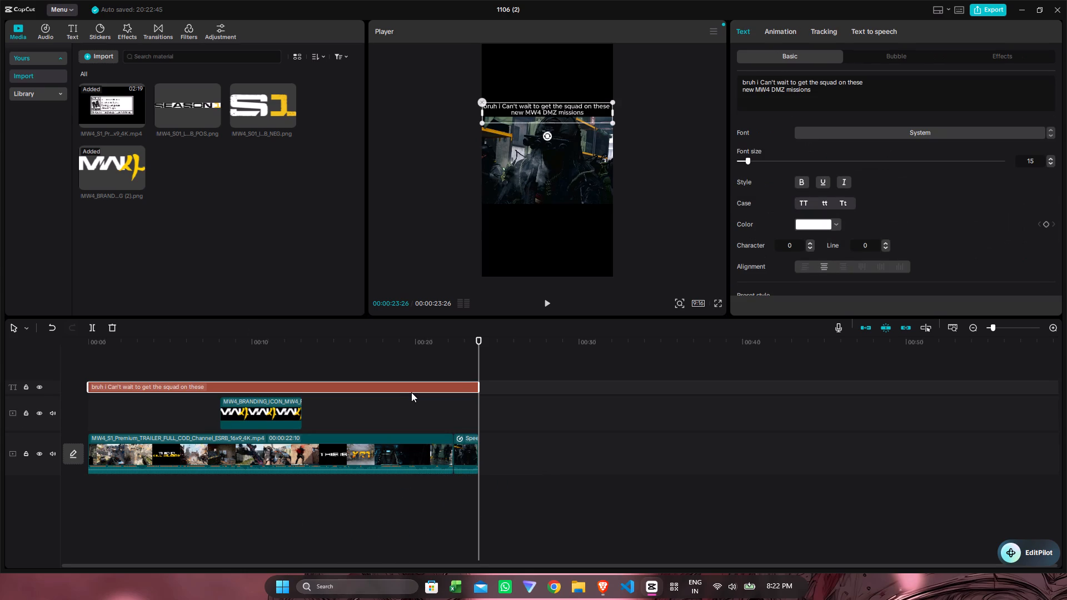
left_click(387, 405)
left_click_drag(387, 405, 242, 423)
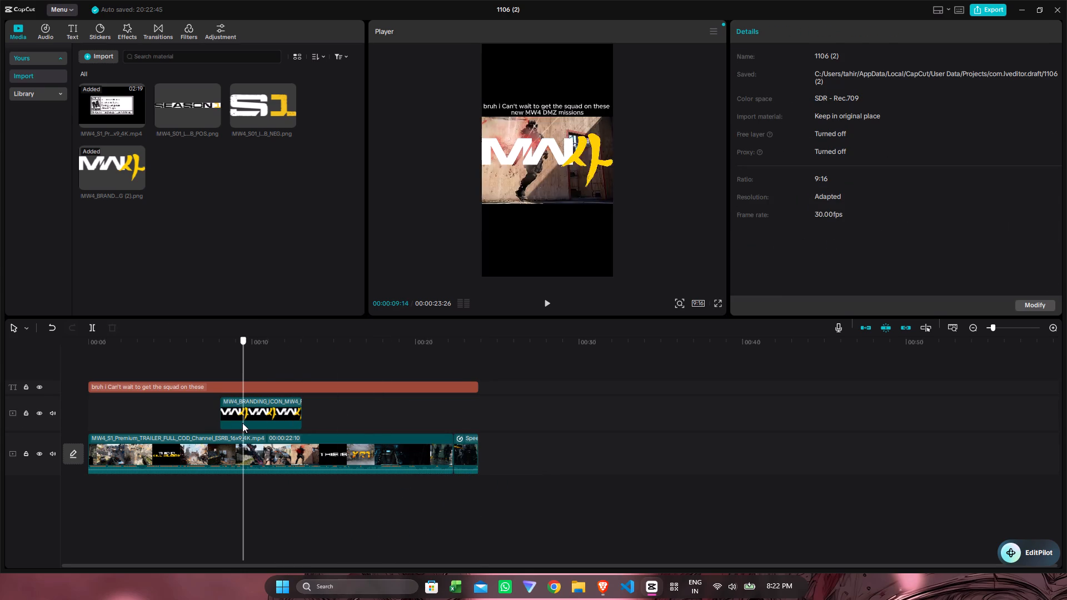
left_click_drag(242, 423, 260, 425)
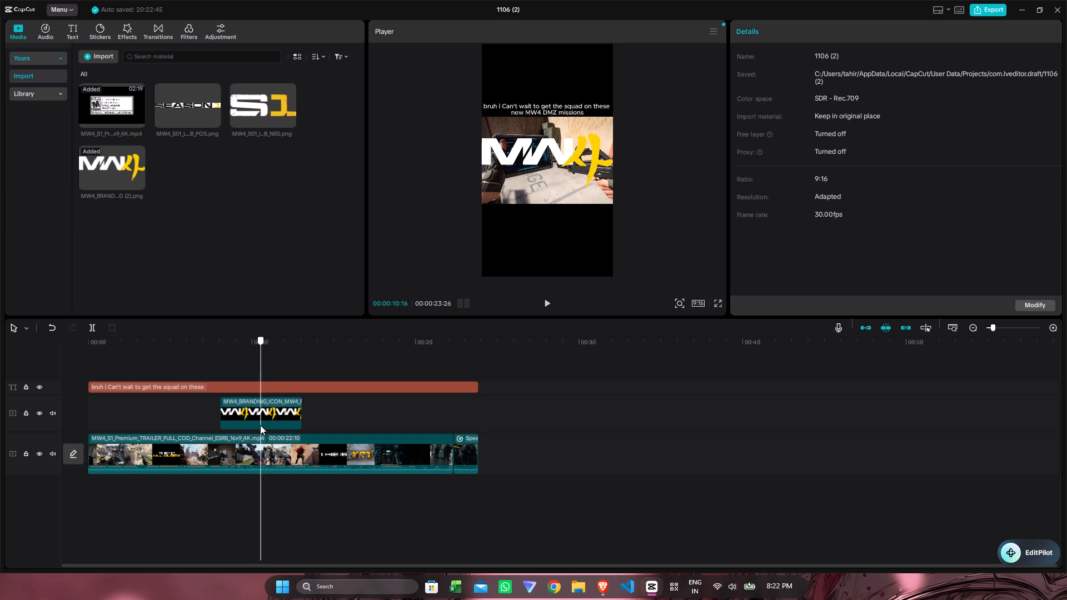
left_click_drag(260, 425, 258, 426)
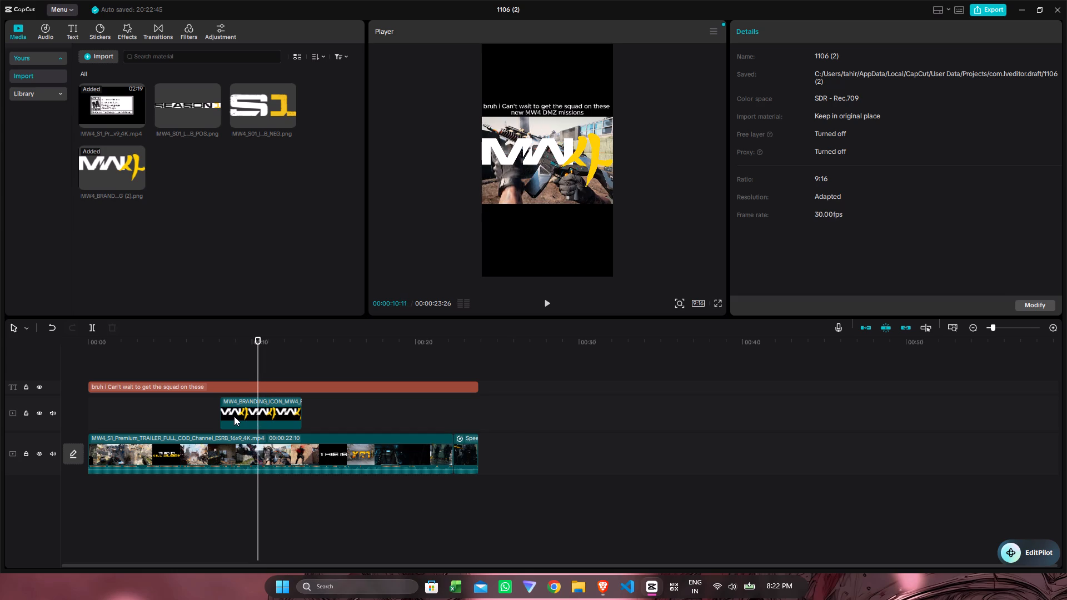
Extend the MW4 logo clip at both ends to span the whole video, from 00:00 to 00:00:23:26.
left_click(234, 416)
left_click_drag(220, 414, 85, 441)
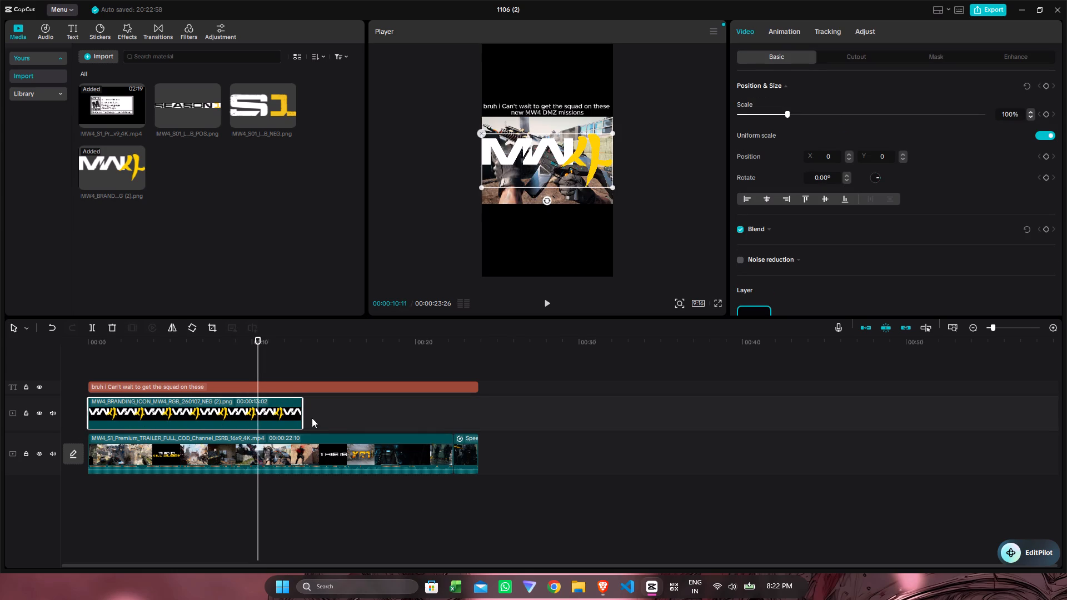
left_click_drag(304, 414, 446, 426)
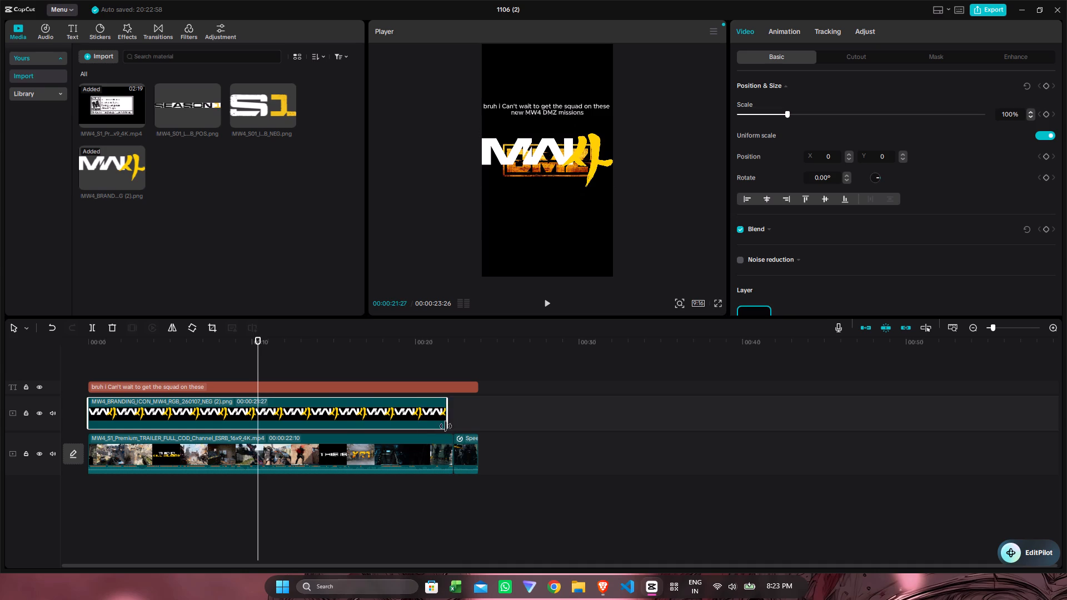
left_click_drag(446, 426, 477, 424)
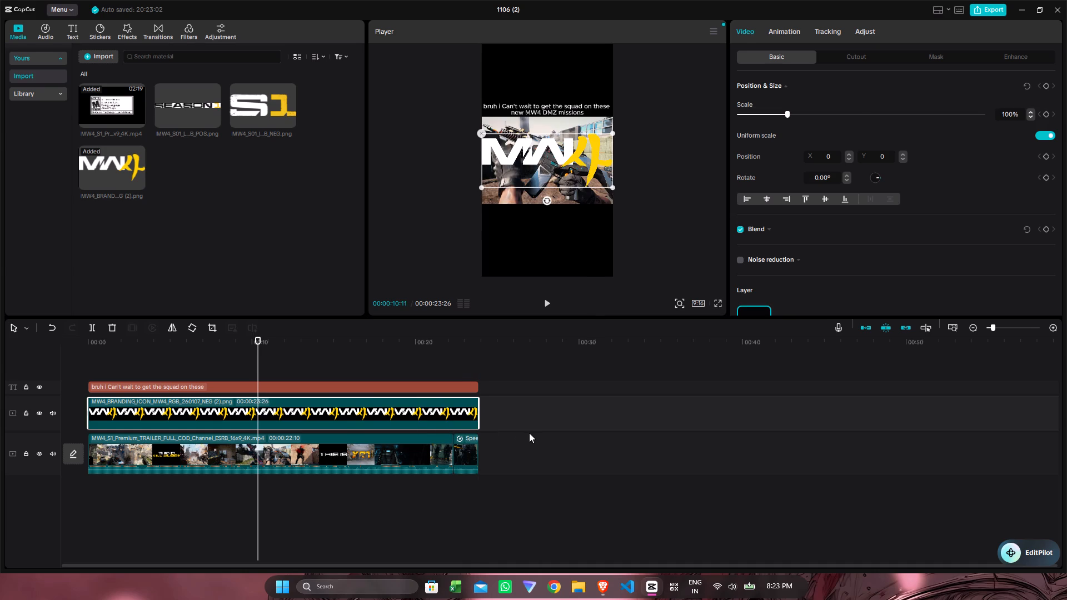
left_click(529, 433)
Scale the MW4 logo to about 42% and place it horizontally centred just below the footage, at about X 0, Y -916.
left_click(570, 155)
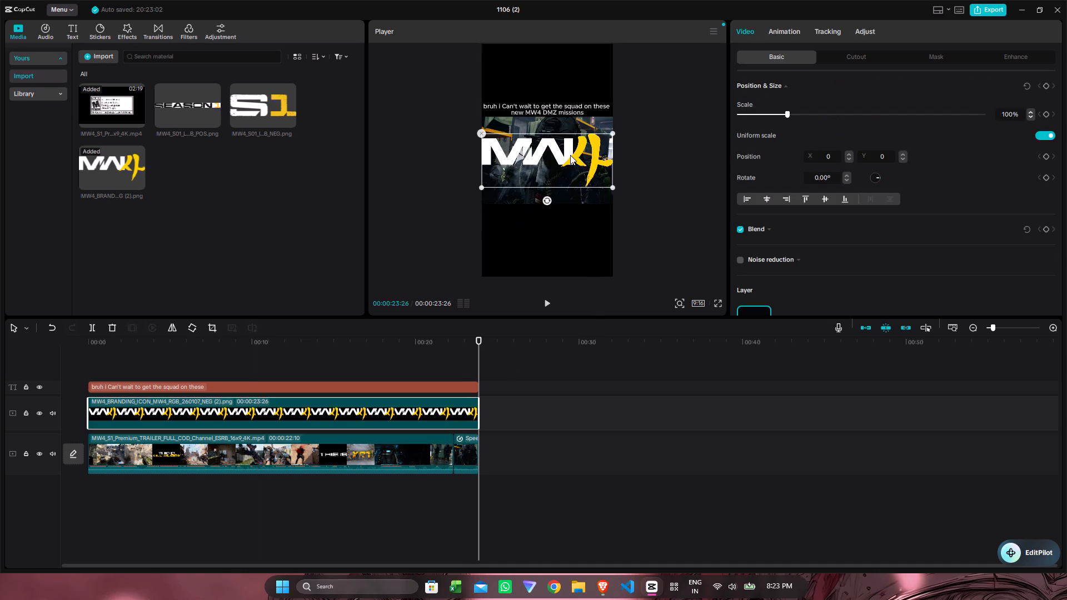
left_click_drag(570, 155, 555, 212)
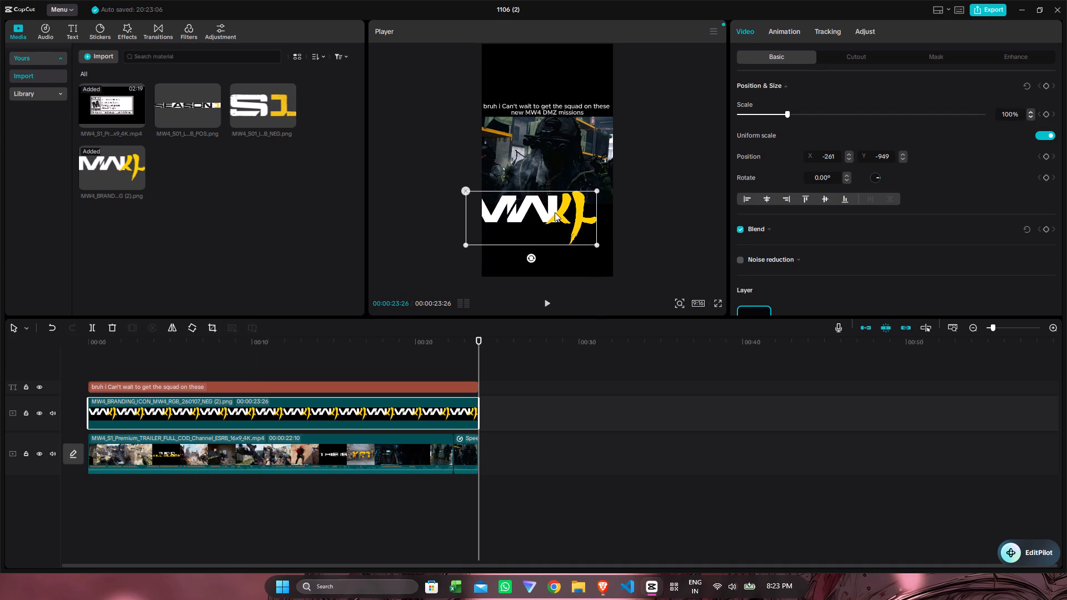
left_click_drag(596, 244, 549, 220)
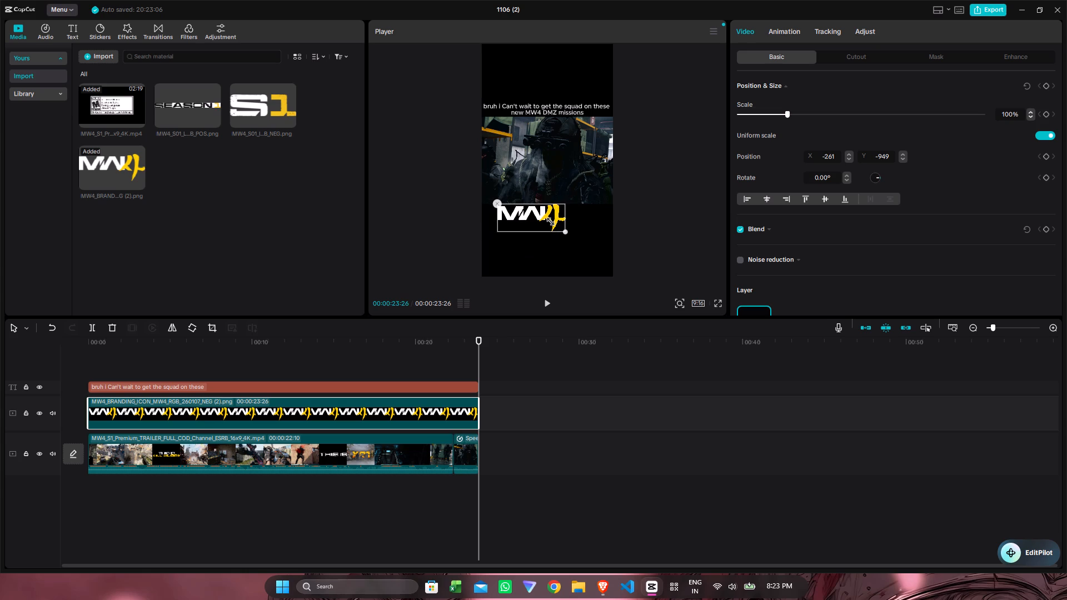
left_click_drag(549, 220, 536, 219)
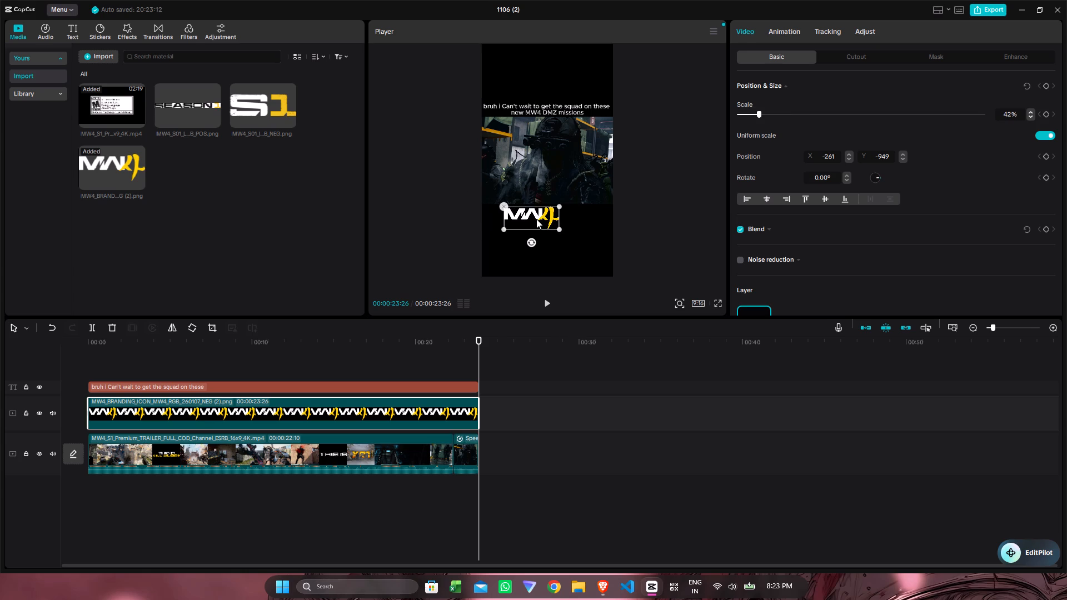
left_click_drag(529, 215, 546, 224)
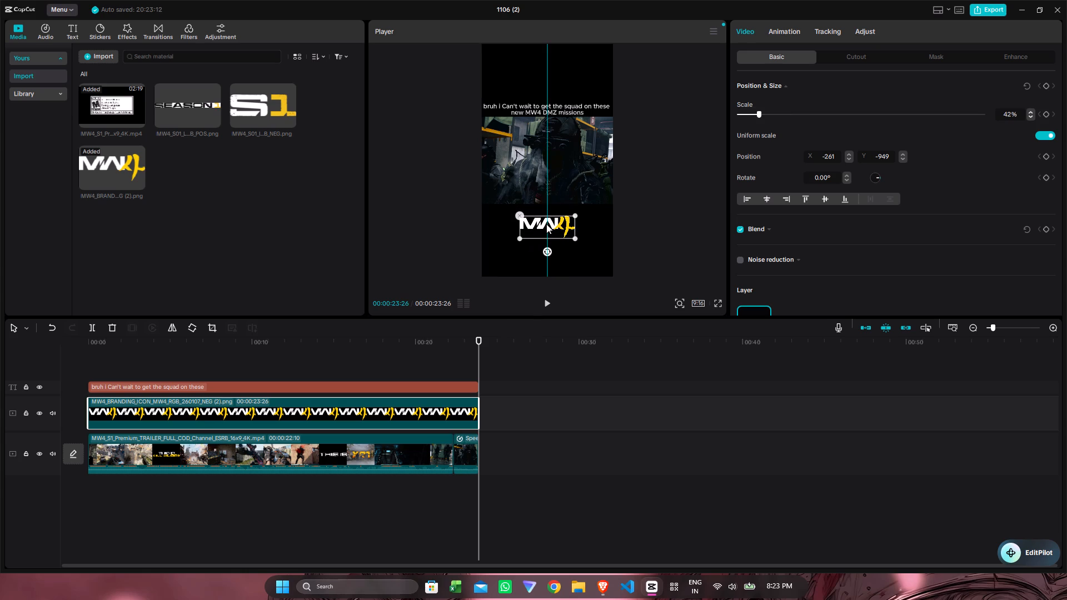
left_click_drag(546, 224, 542, 213)
left_click(570, 232)
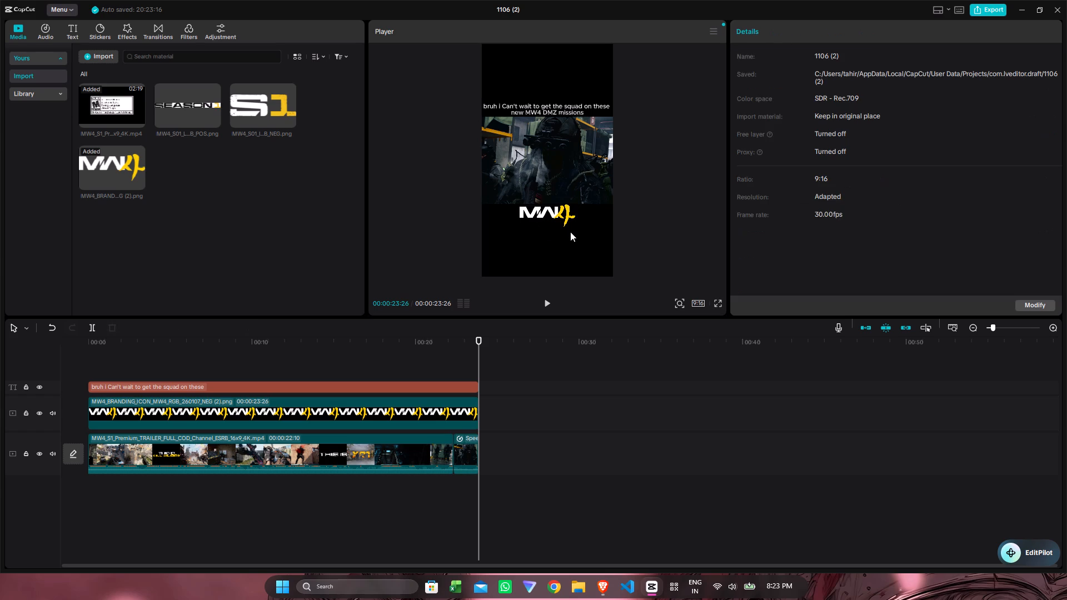
left_click(548, 216)
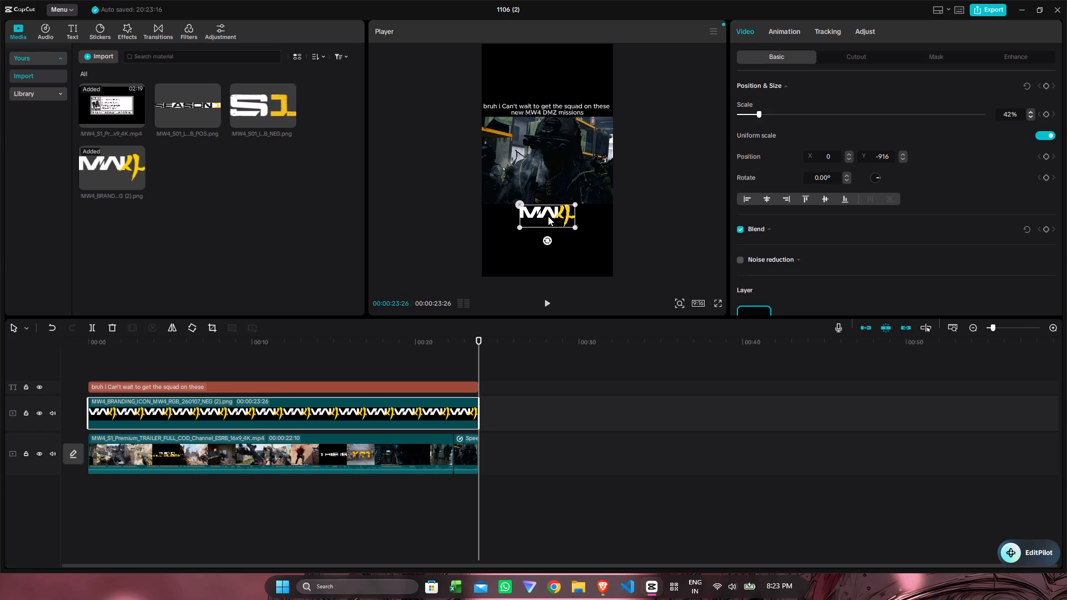
left_click(548, 216)
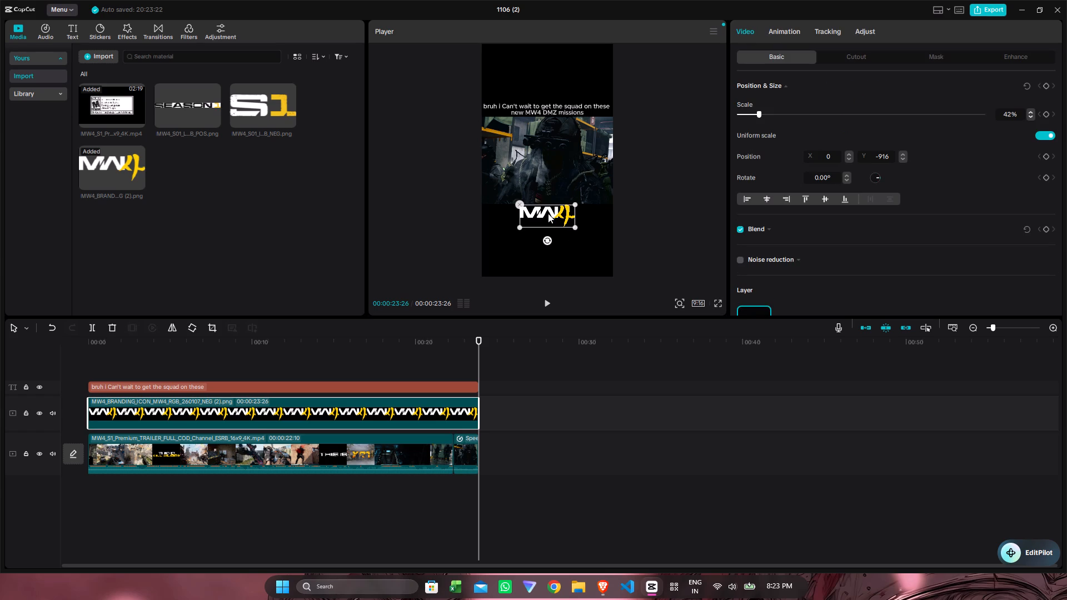
Nudge the MW4 logo slightly upward below the footage, keeping it horizontally centred, and deselect it.
left_click(548, 213)
left_click(548, 212)
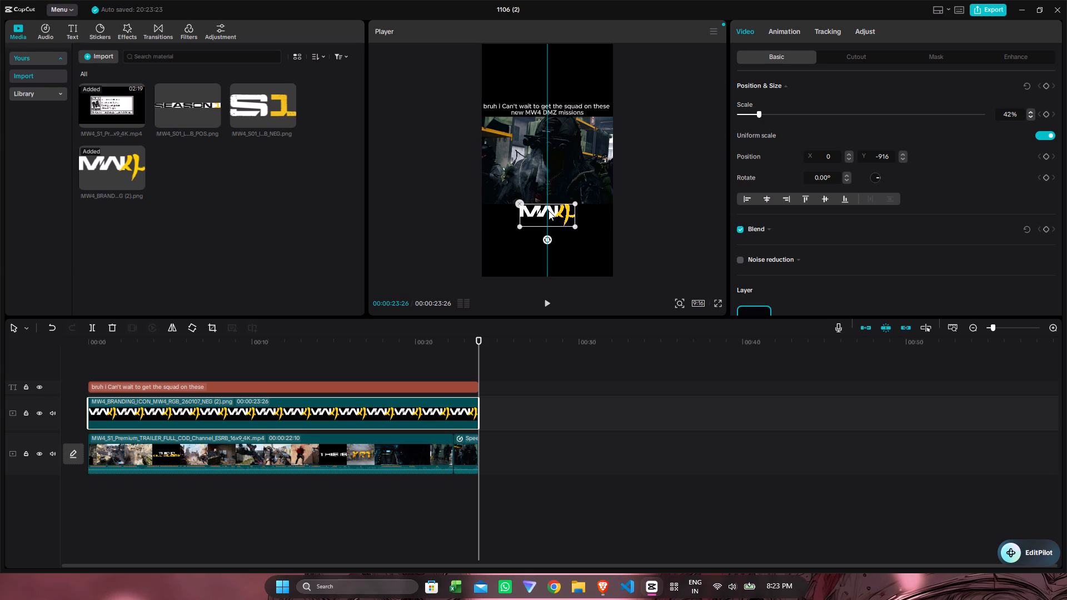
left_click(574, 238)
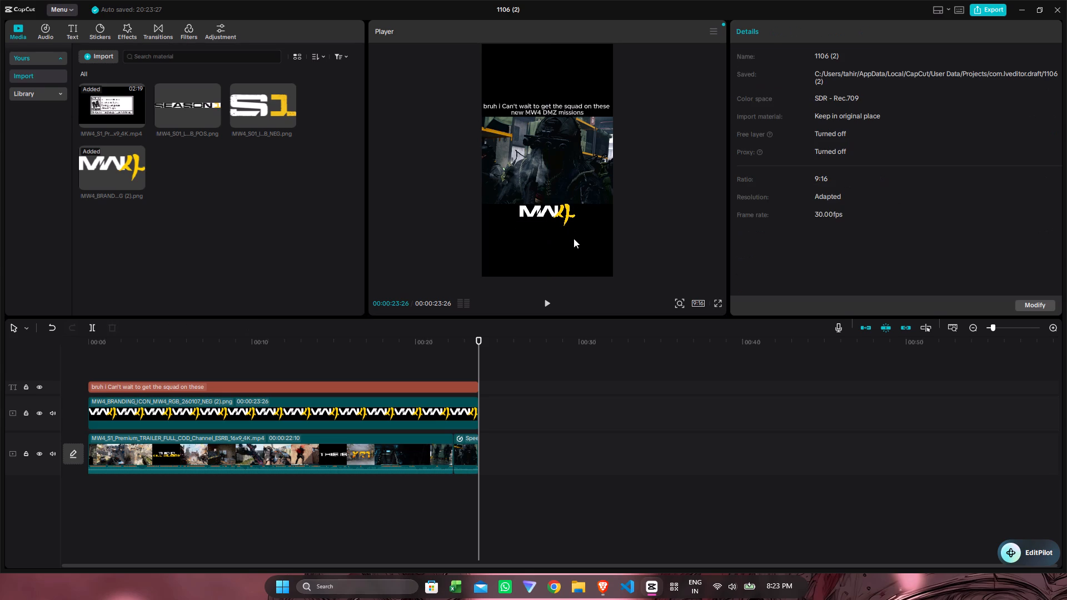
Play the whole edit from 00:00 to review the footage, caption and MW4 logo together.
double_click(122, 364)
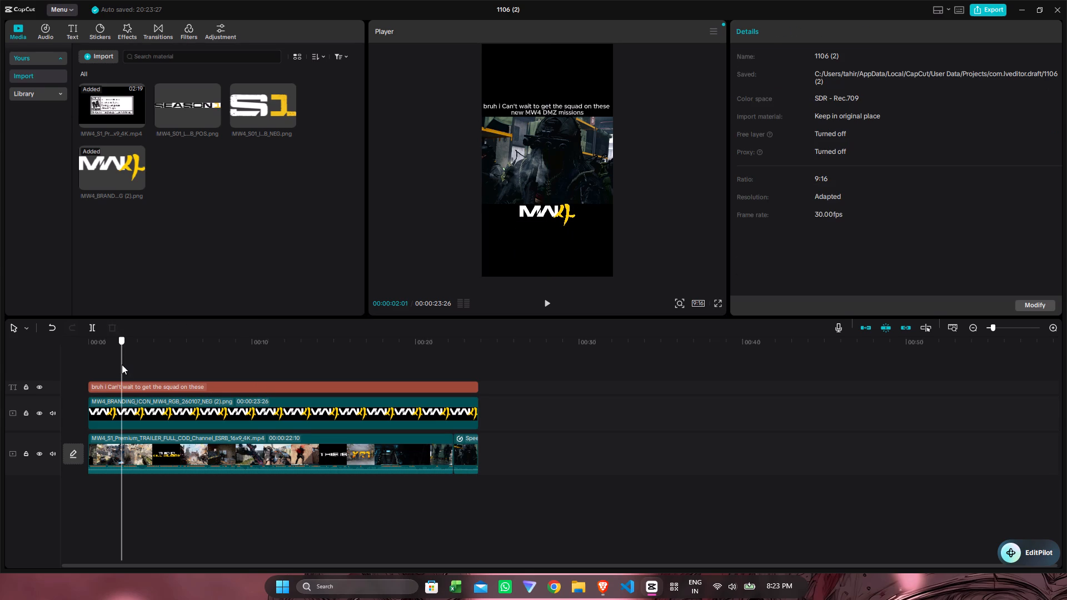
left_click(101, 367)
left_click_drag(101, 367, 77, 371)
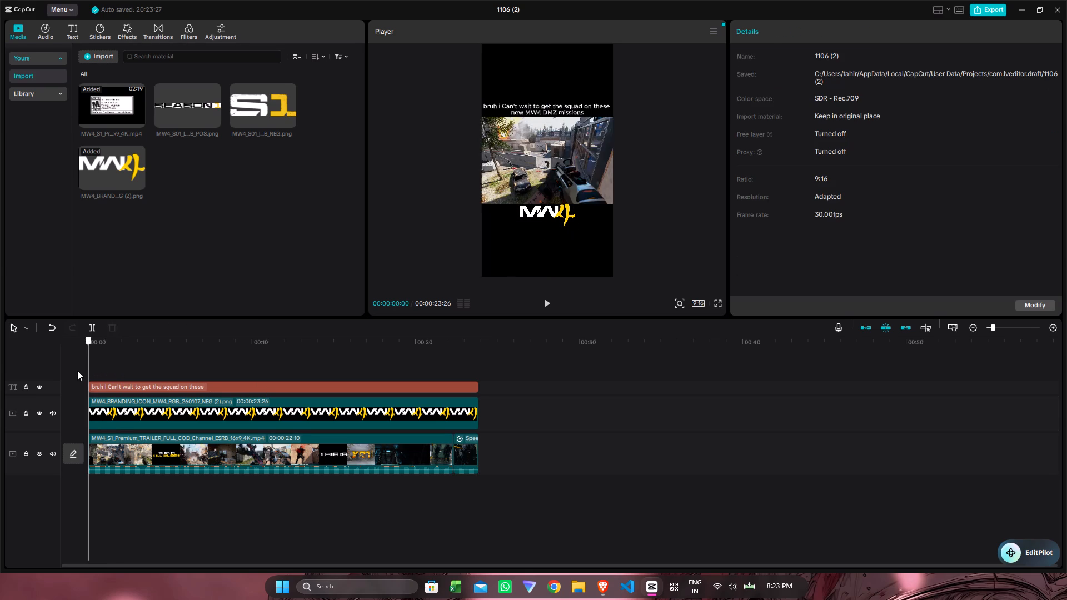
left_click_drag(77, 371, 57, 374)
key("space")
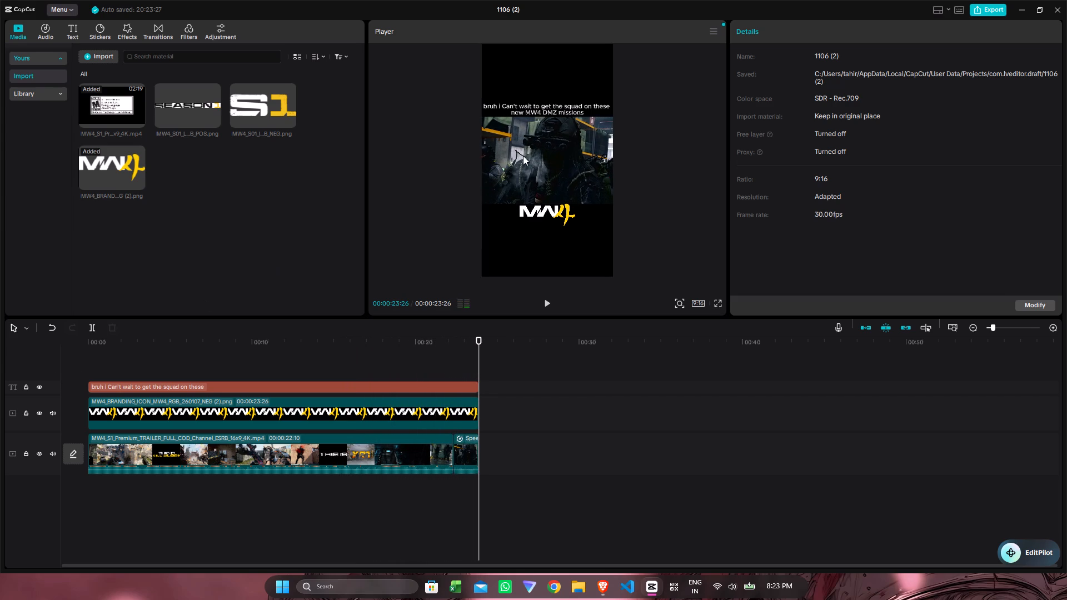
Export the video as 1106 (2) in 4K H.264 mp4 at 30fps to the Roblox Clipping COD folder, and dismiss the sharing options.
left_click(981, 8)
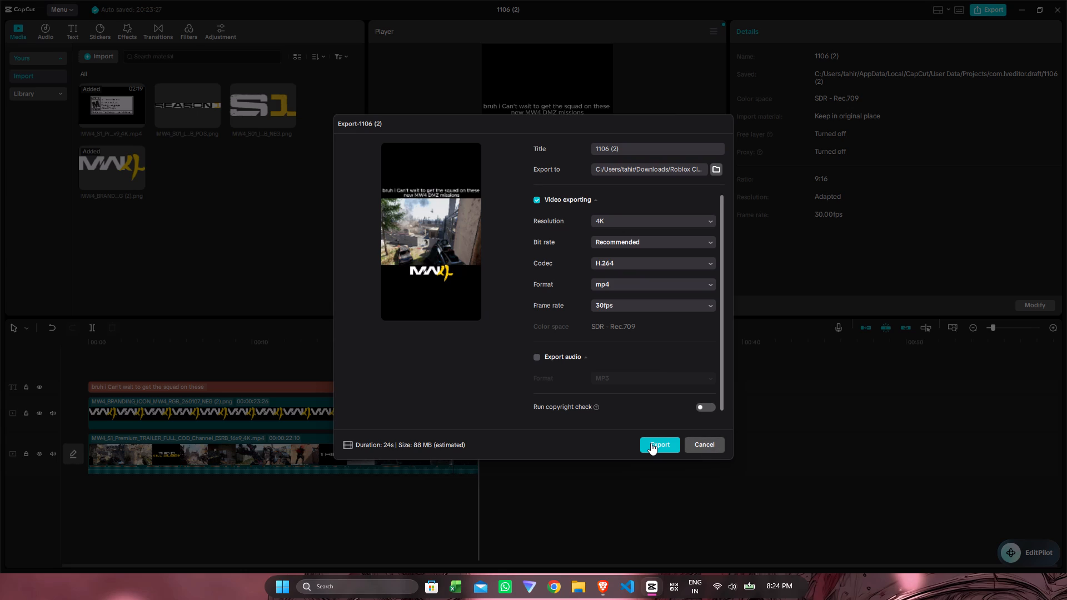
left_click(714, 171)
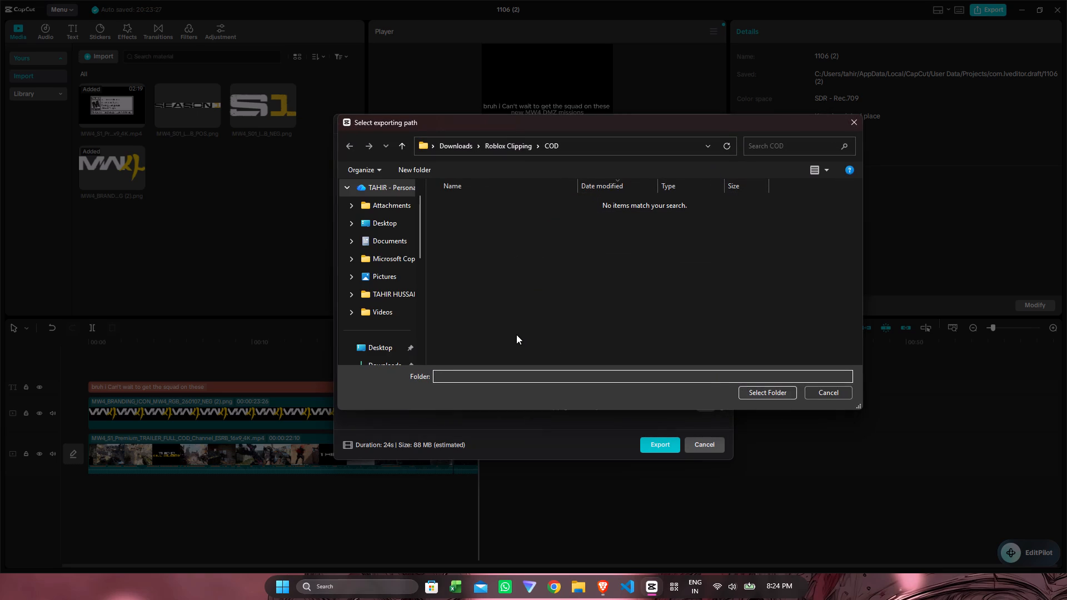
scroll(341, 295, "down", 4)
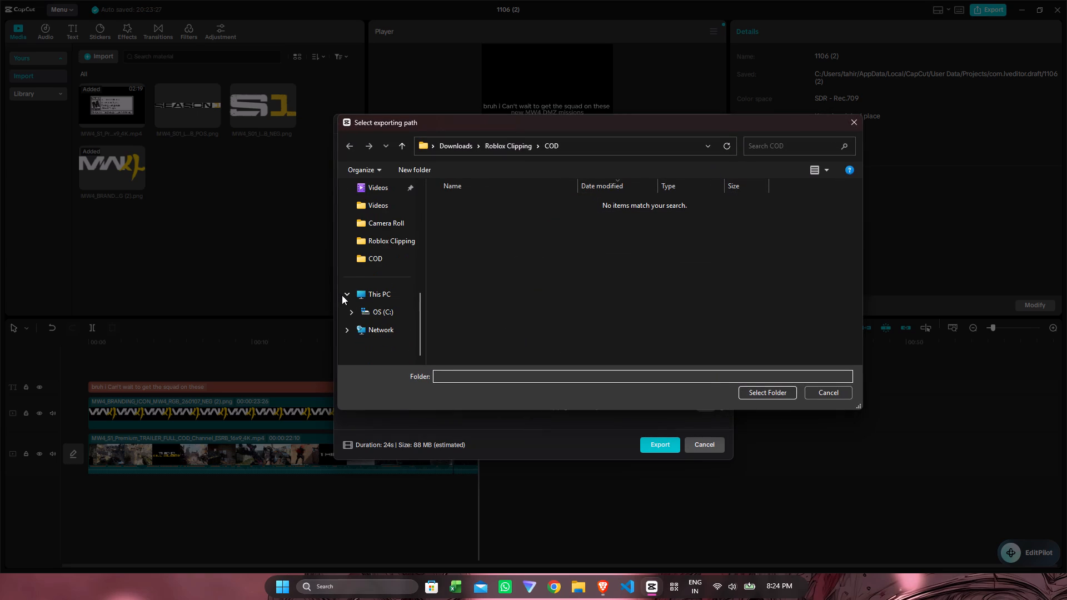
left_click(387, 256)
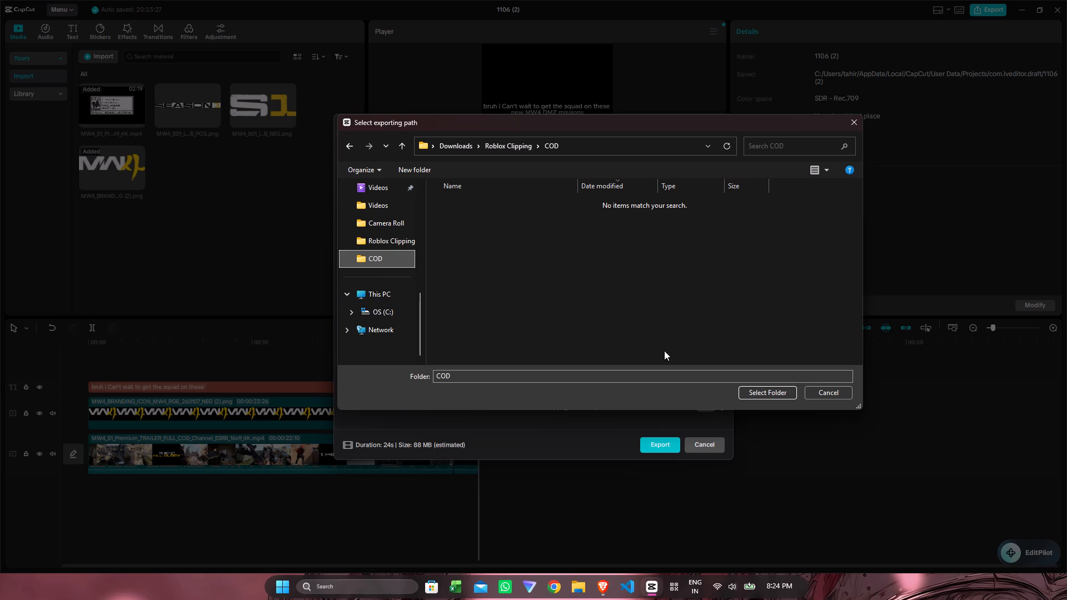
left_click(765, 389)
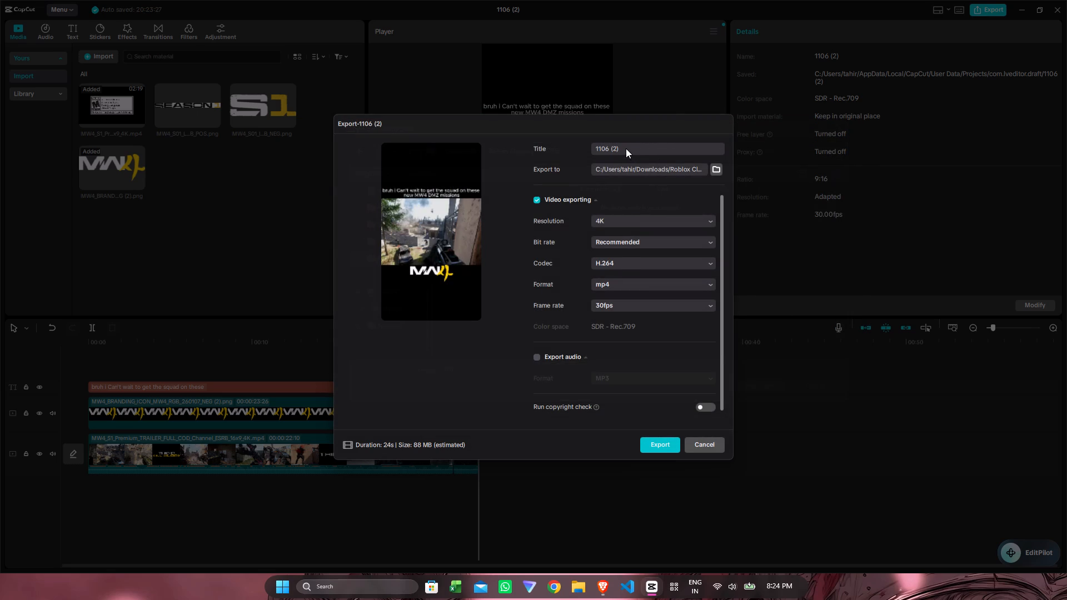
left_click(656, 442)
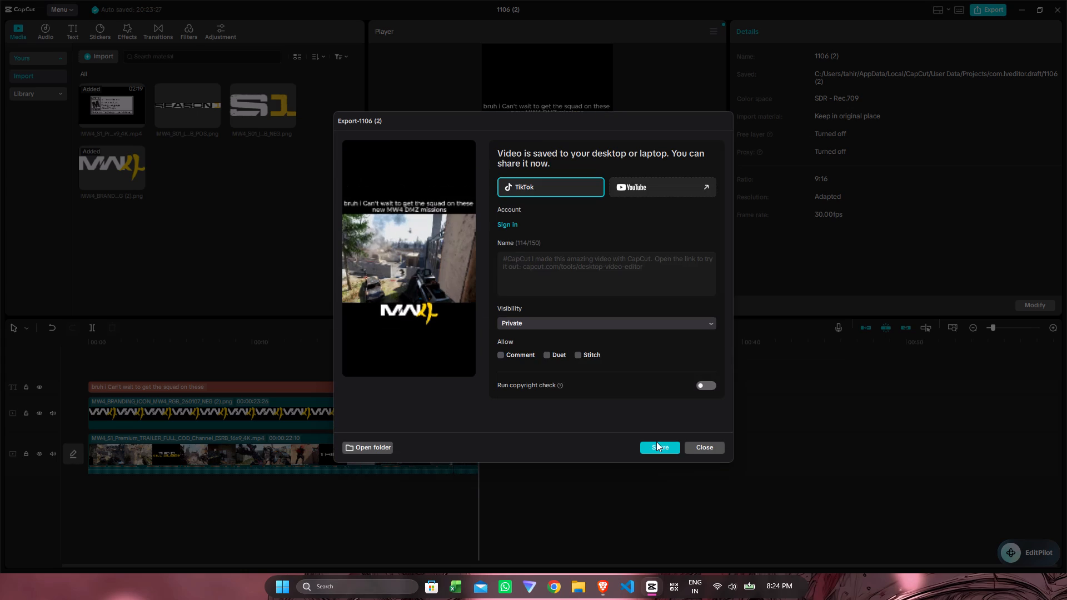
left_click(710, 452)
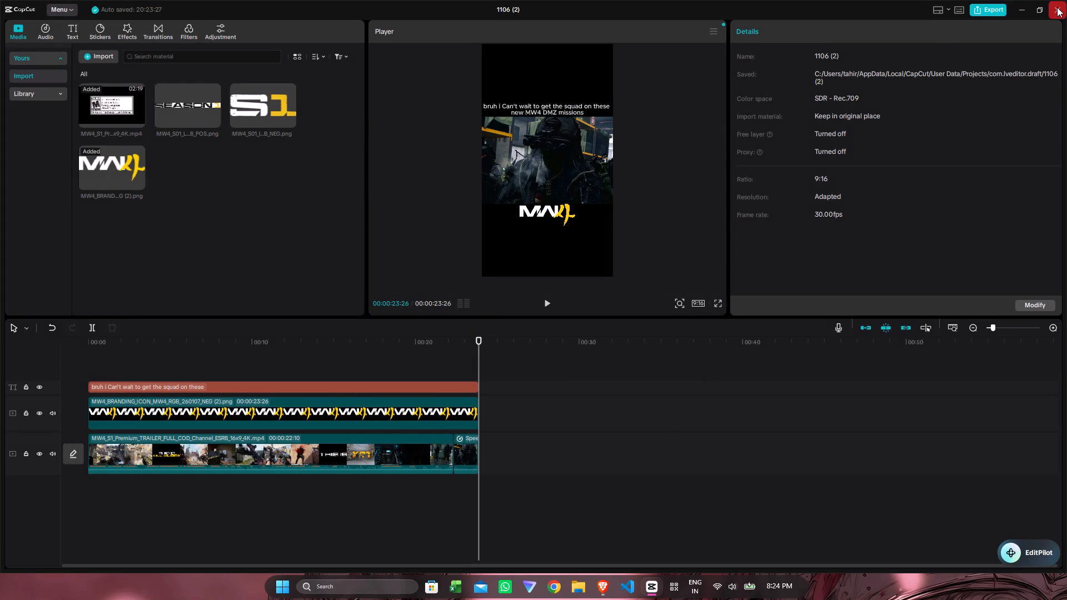
Close the exported project and create a new, empty project.
left_click(1057, 7)
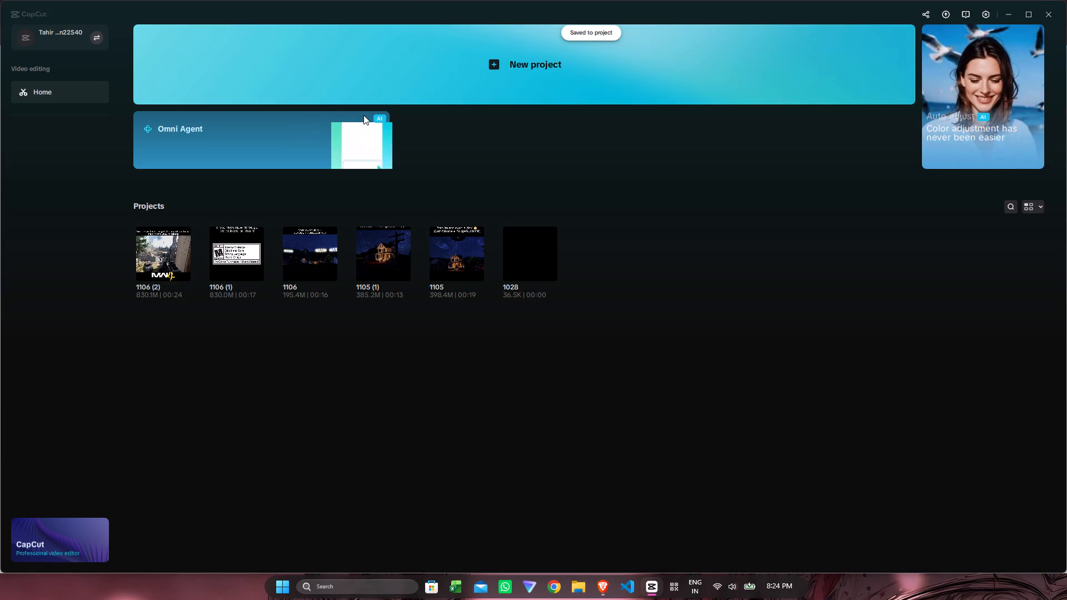
left_click(396, 77)
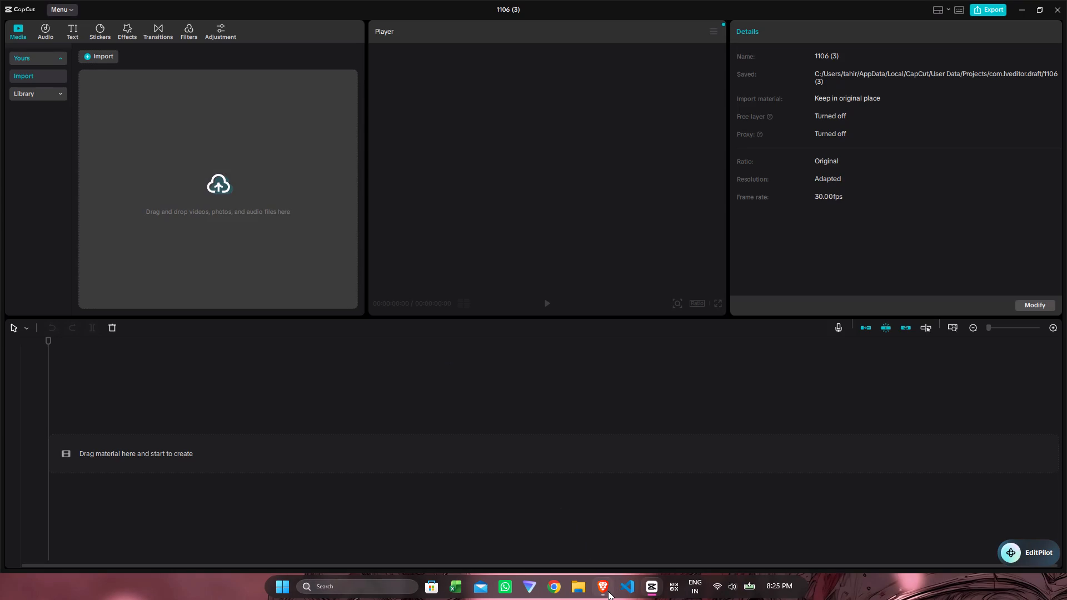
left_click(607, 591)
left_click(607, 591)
Import the video MW4_S1_Premium_TRAILER_FULL_COD_Channel_ESRB_16x9_4K from the COD folder and add it to the timeline.
left_click(231, 187)
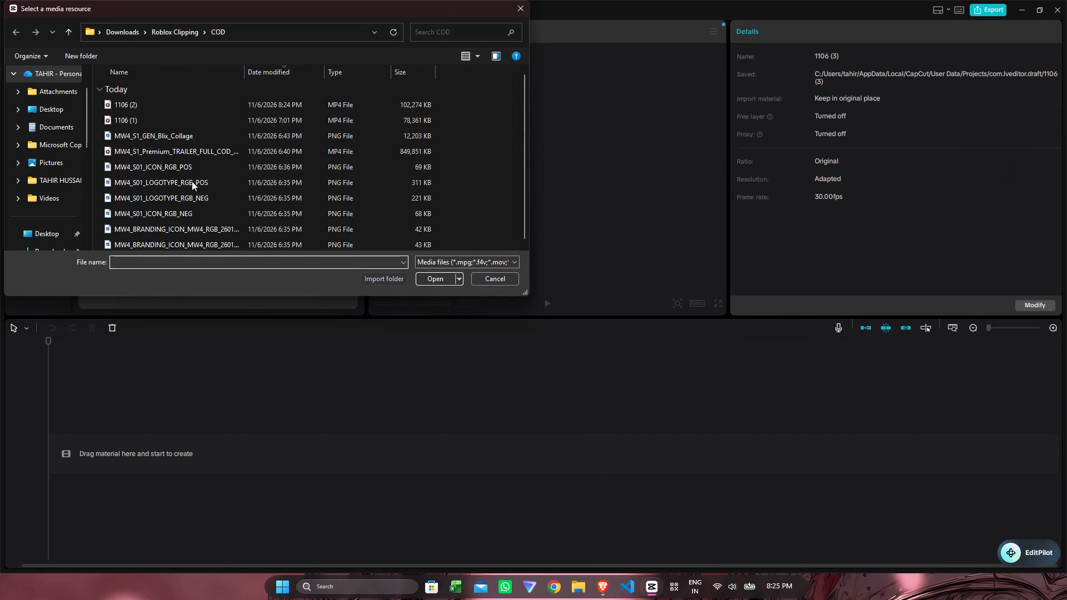
left_click(171, 156)
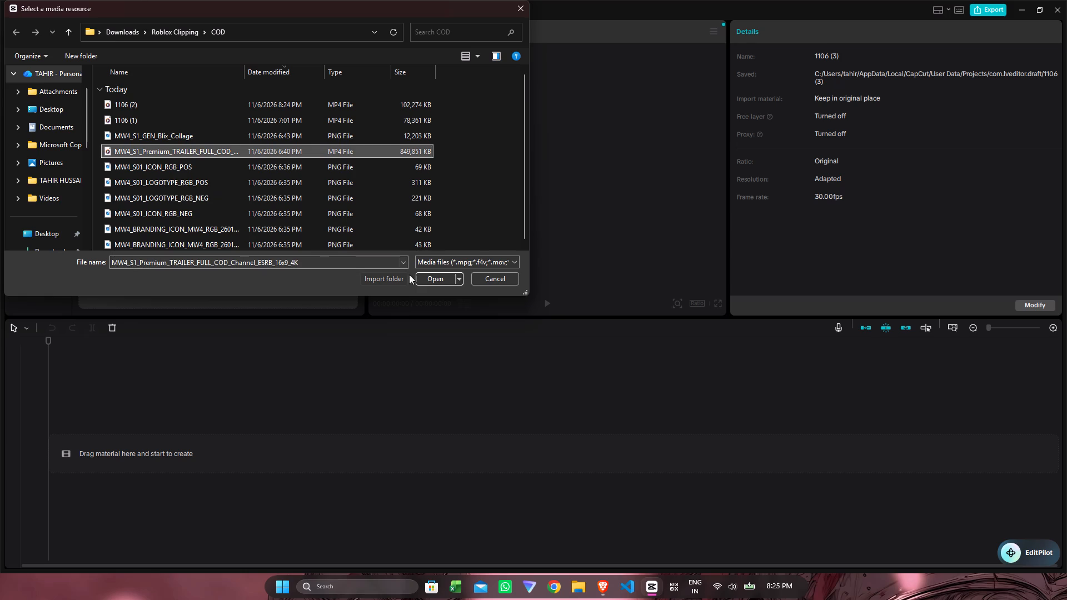
left_click(431, 277)
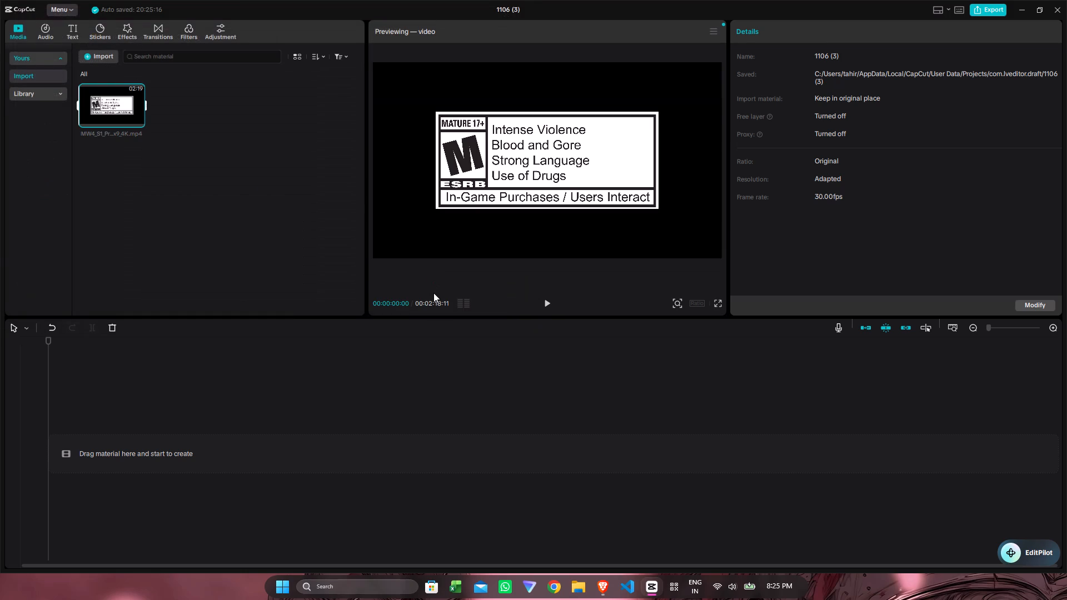
left_click(136, 122)
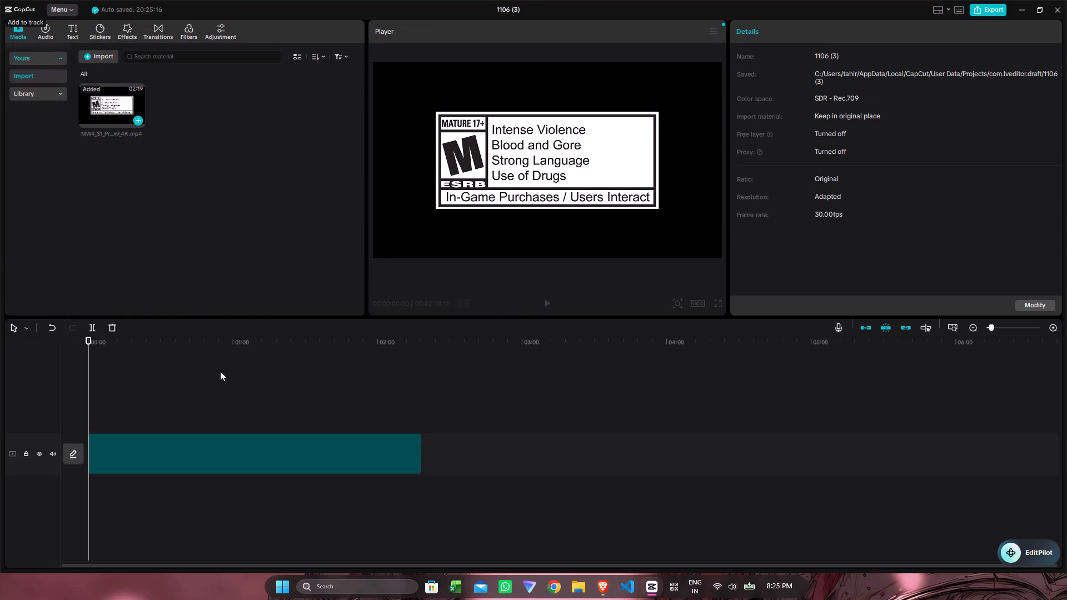
Skim the trailer from about 00:54 to 01:45 and play on from there to look for footage for another clip.
double_click(207, 396)
left_click_drag(207, 396, 219, 404)
scroll(219, 404, "up", 9, "ctrl")
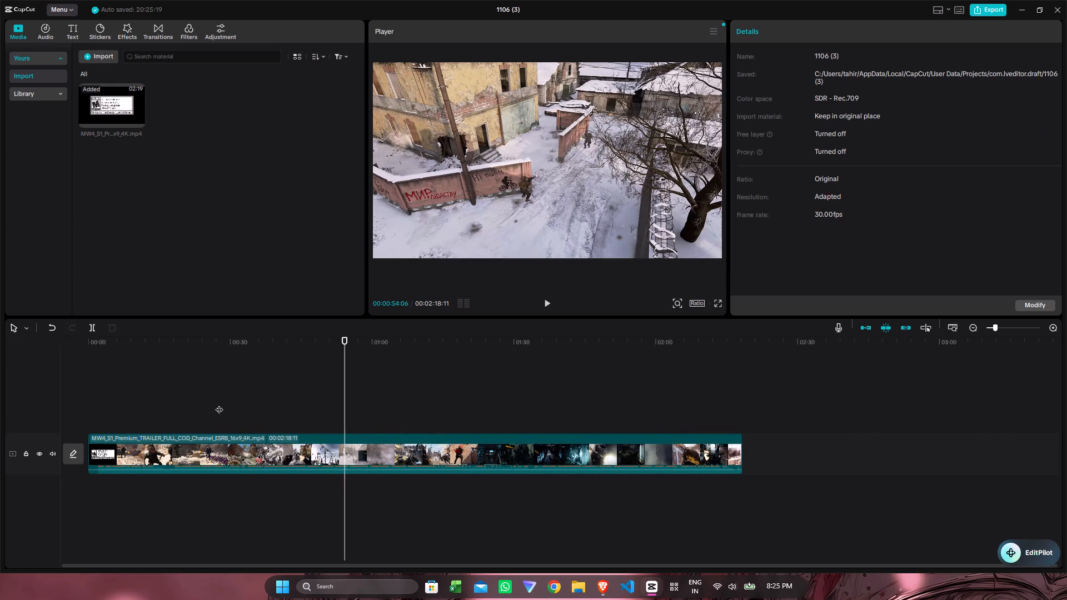
scroll(219, 404, "up", 5, "ctrl")
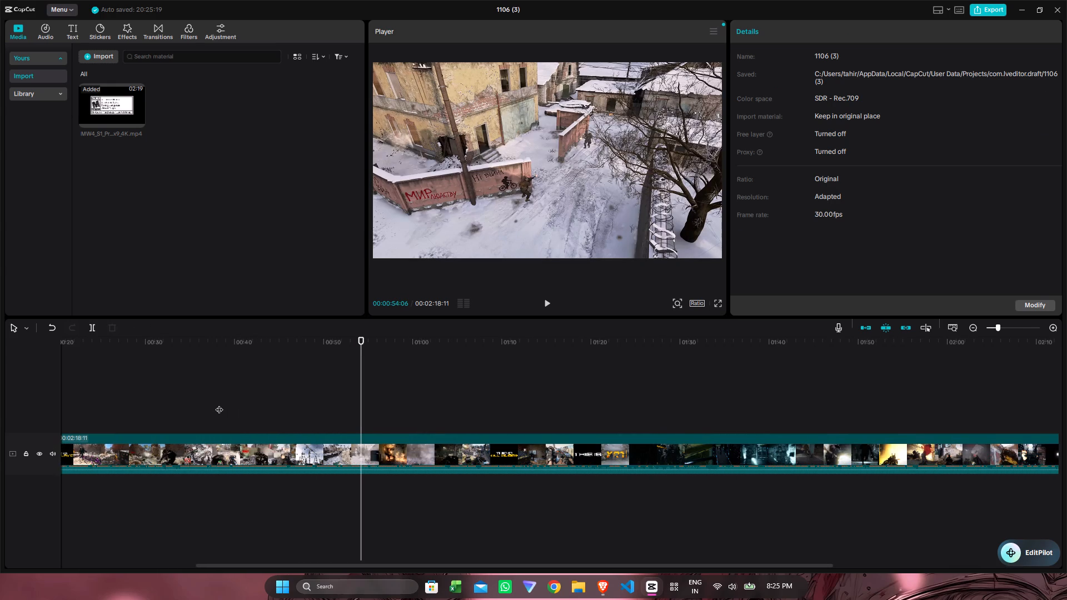
double_click(467, 383)
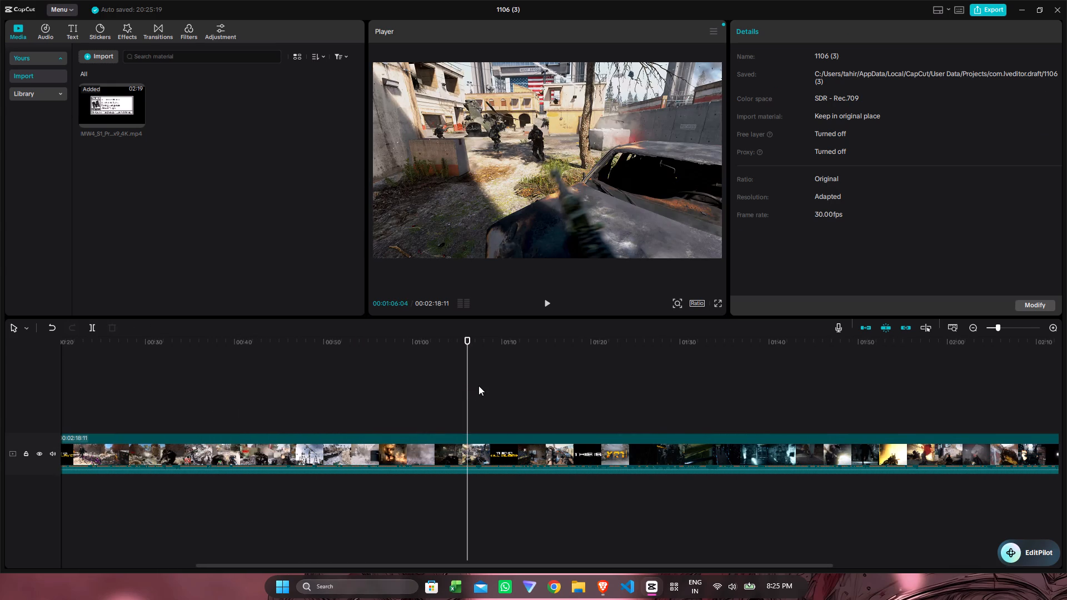
double_click(481, 386)
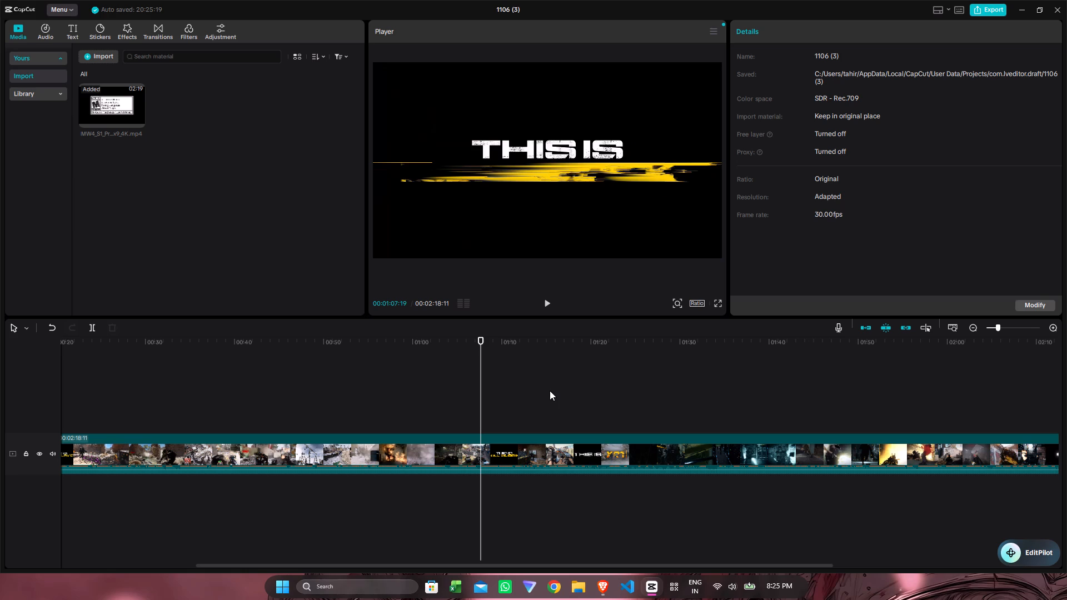
left_click(550, 391)
left_click_drag(550, 391, 566, 395)
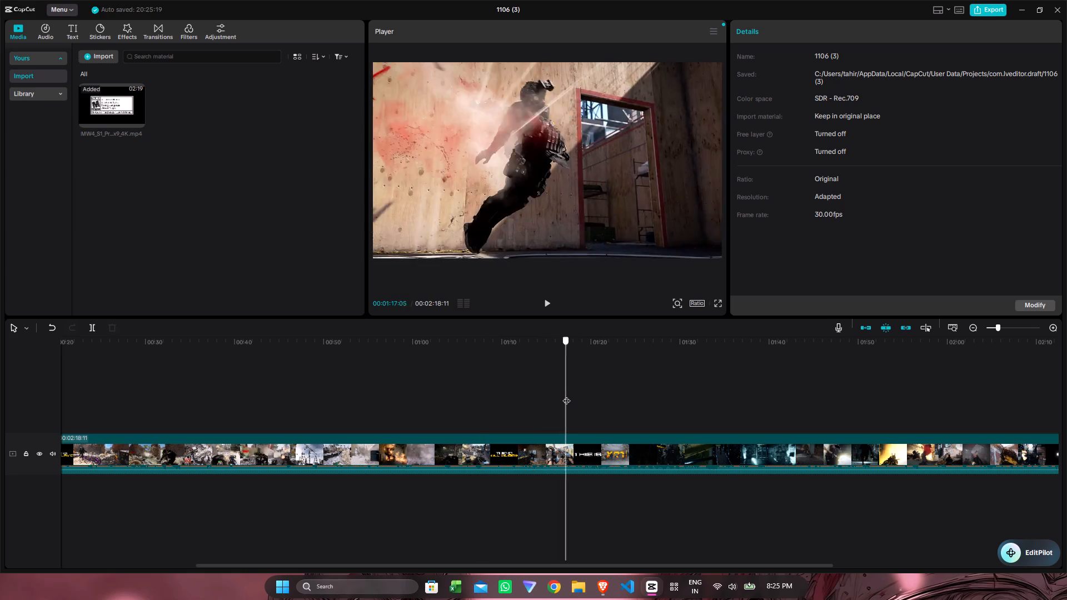
left_click_drag(566, 395, 603, 408)
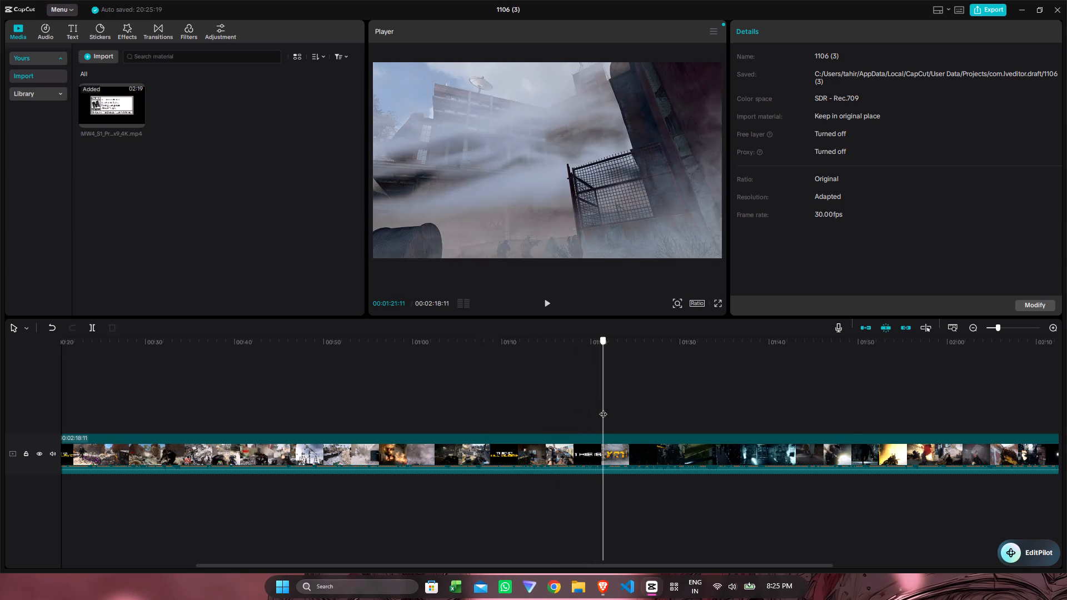
left_click_drag(603, 408, 702, 412)
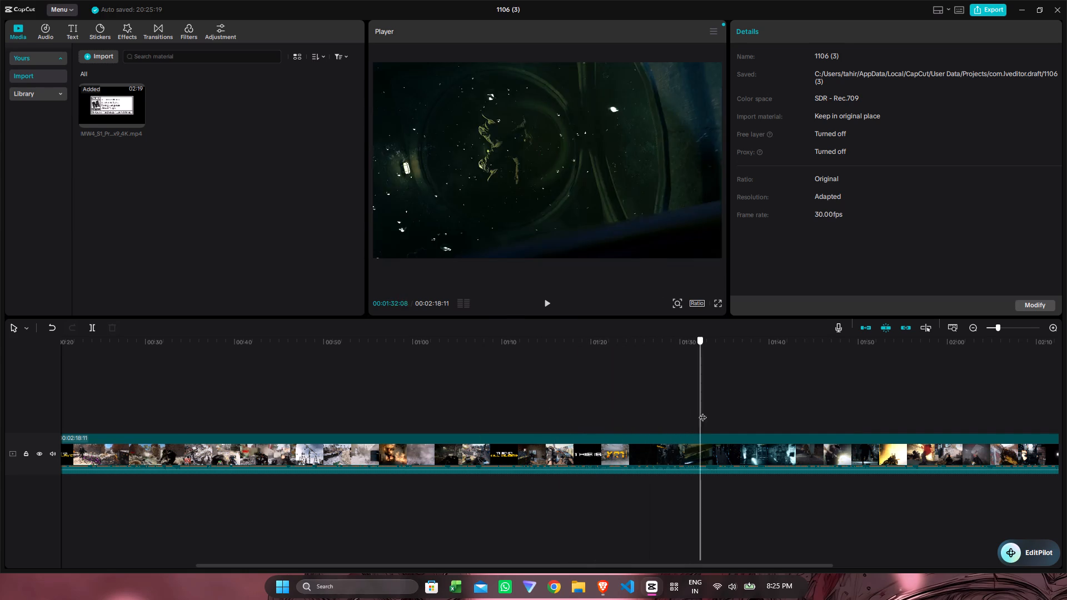
left_click_drag(702, 412, 685, 414)
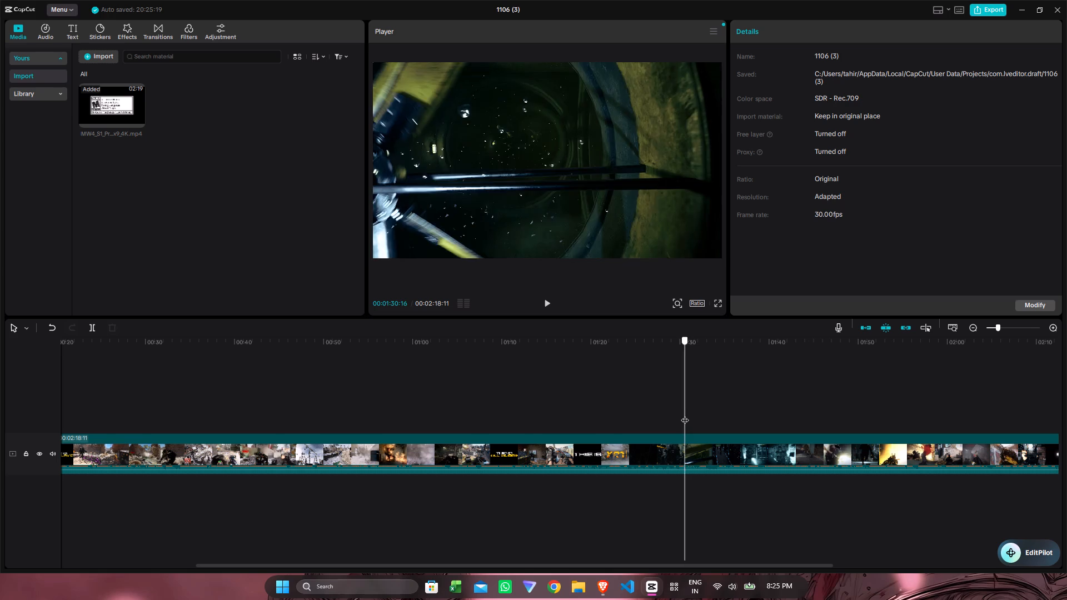
left_click_drag(685, 414, 815, 411)
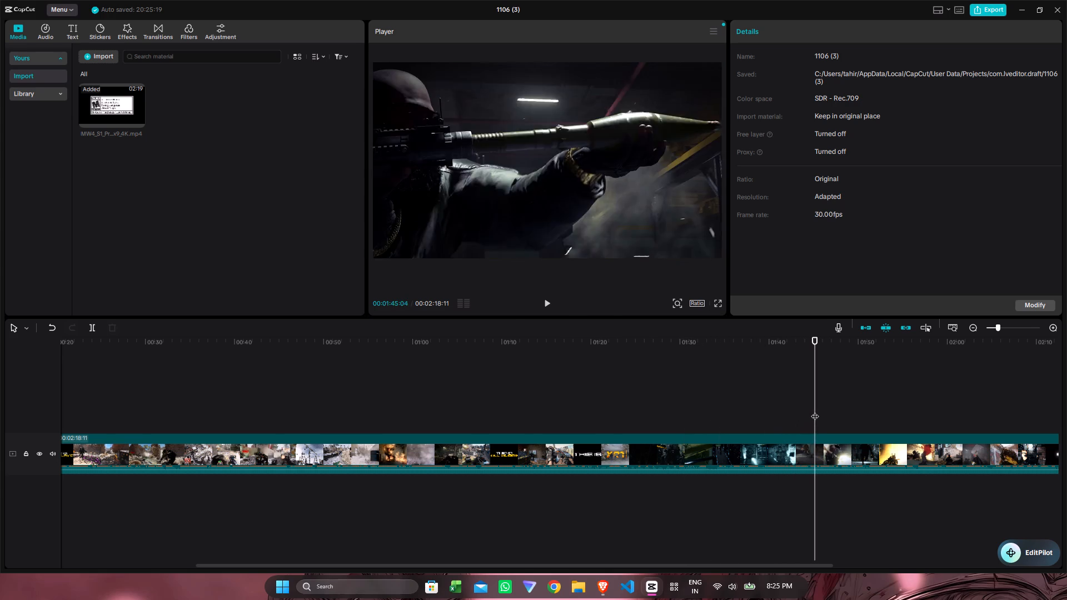
key("space")
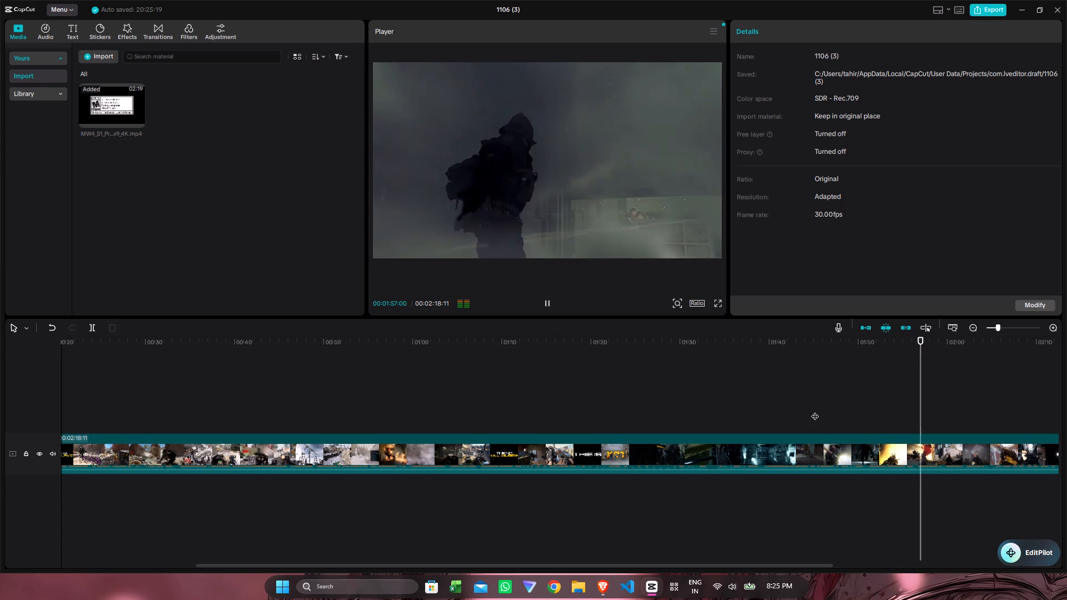
Split the trailer at 00:01:41:02, where the server-room shot gives way to the factory shot, and delete everything before the cut.
left_click(874, 414)
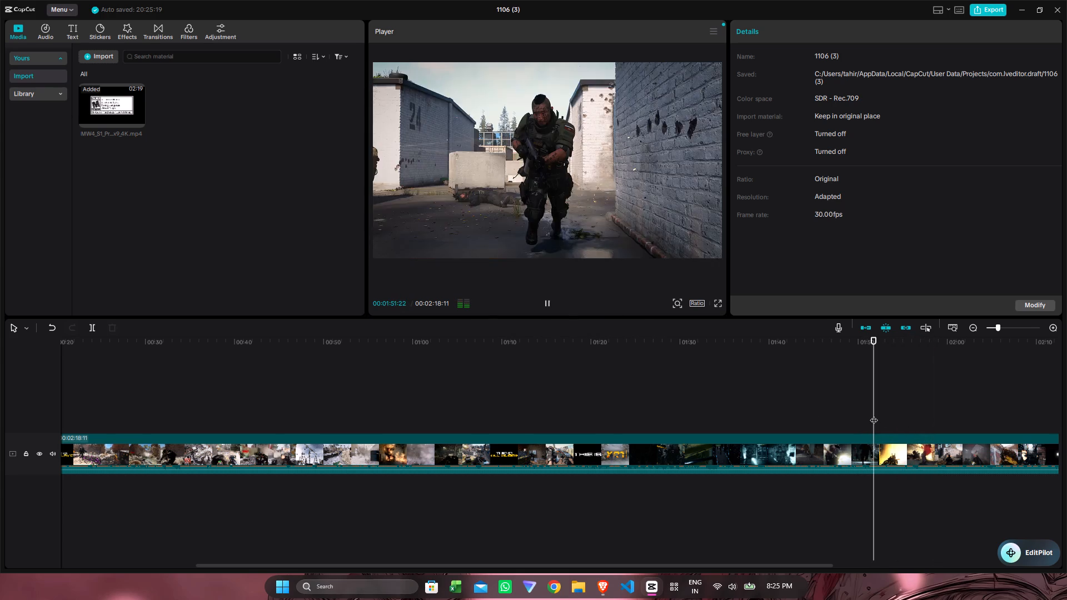
left_click(874, 414)
left_click_drag(874, 414, 822, 419)
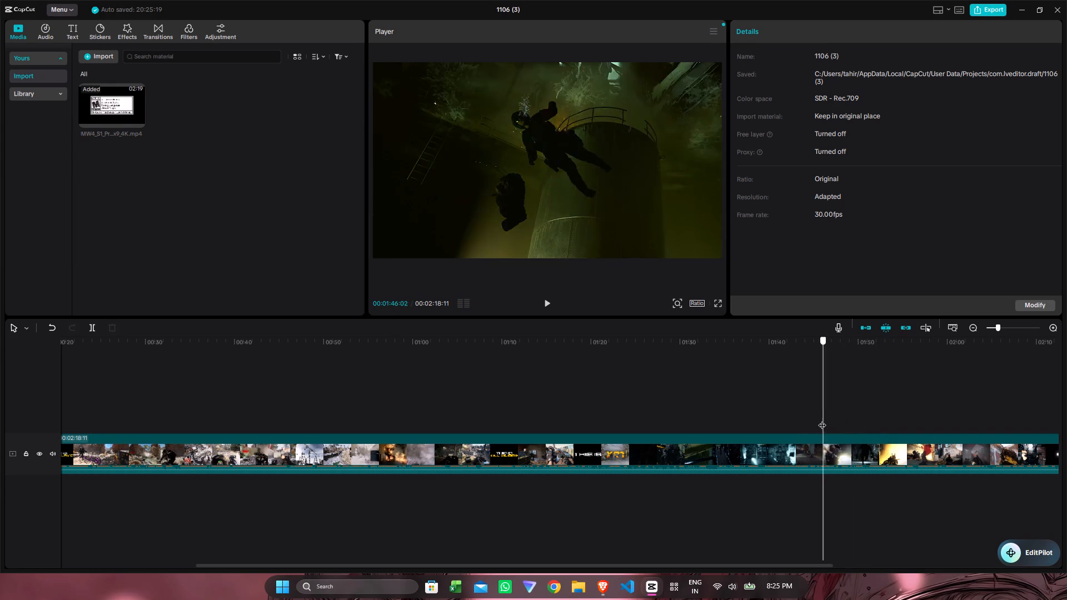
left_click_drag(822, 419, 770, 424)
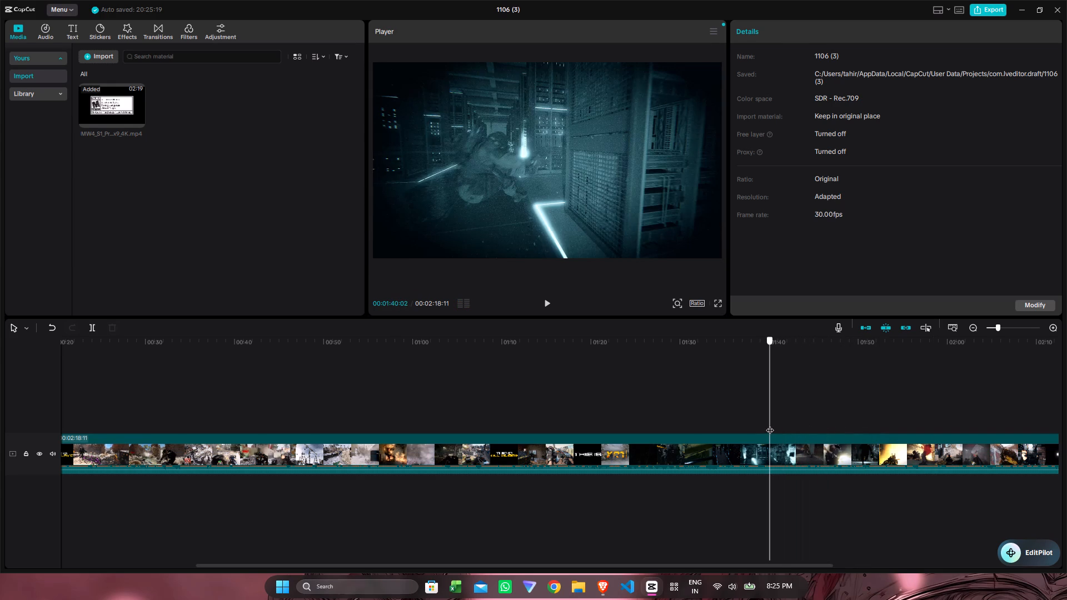
left_click_drag(770, 424, 782, 430)
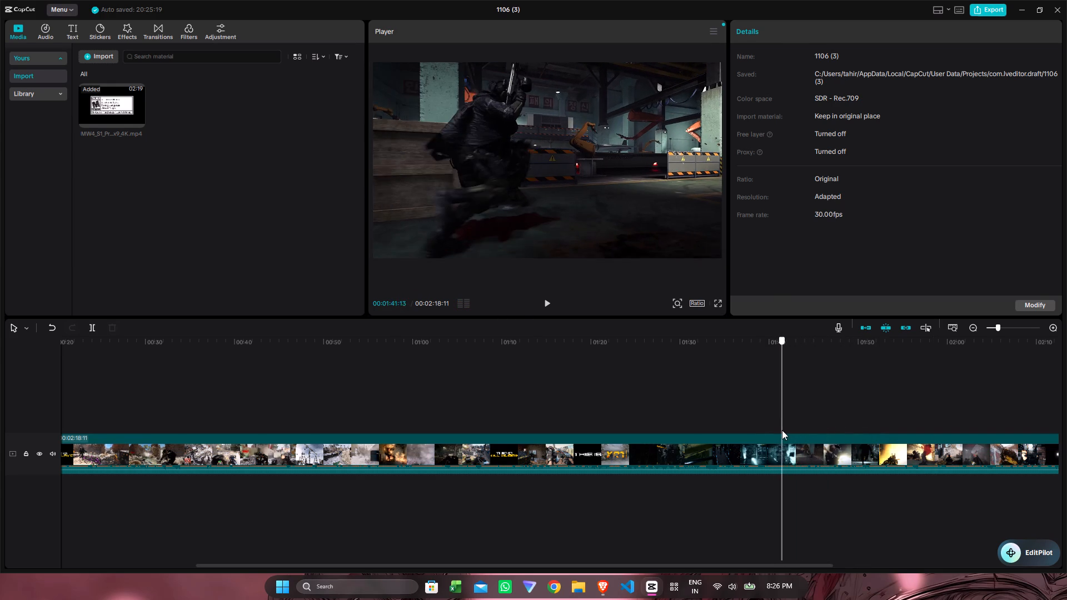
left_click_drag(782, 430, 773, 431)
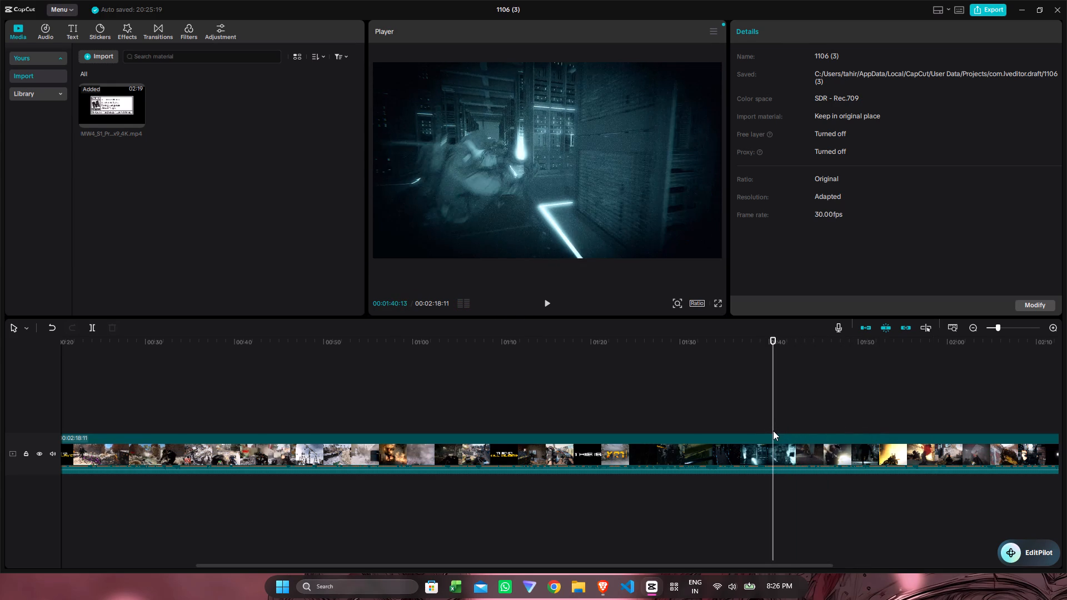
key("space")
key("space")
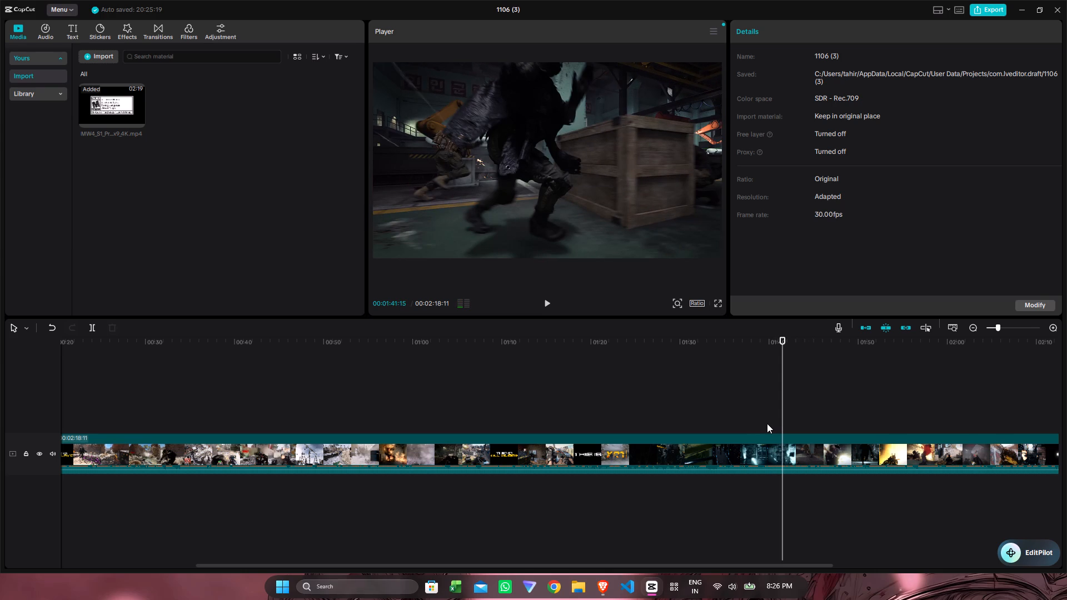
scroll(777, 408, "up", 1, "ctrl")
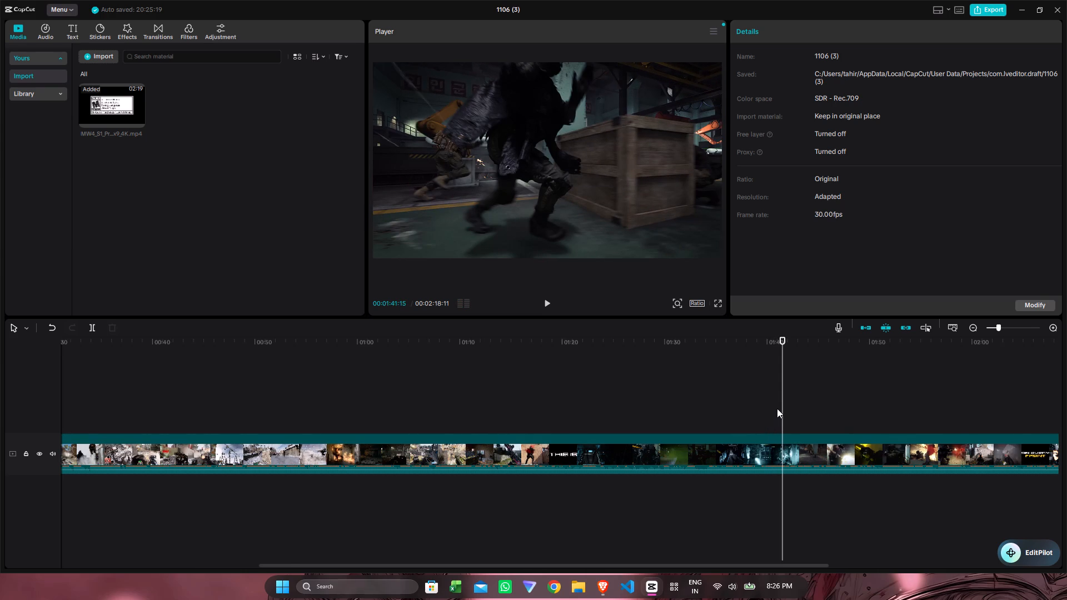
double_click(760, 411)
left_click_drag(760, 411, 769, 415)
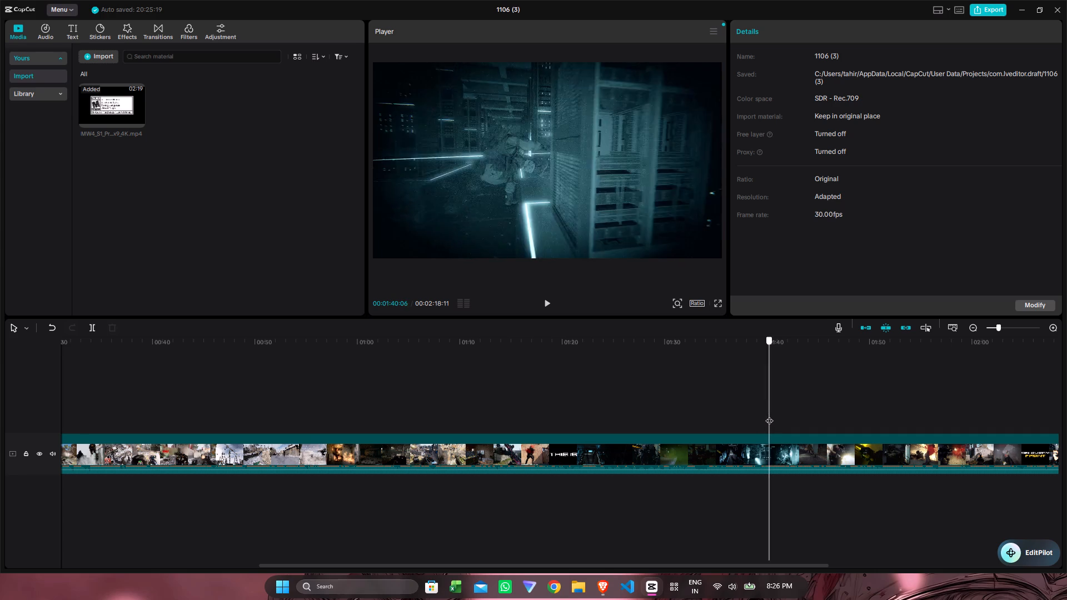
left_click_drag(769, 415, 773, 415)
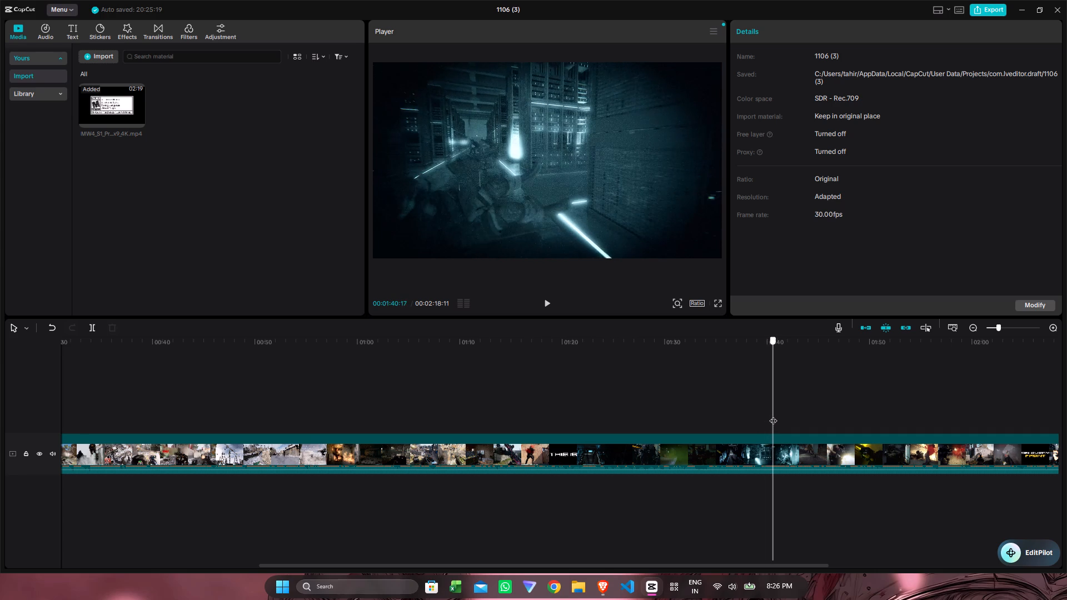
left_click_drag(773, 415, 778, 413)
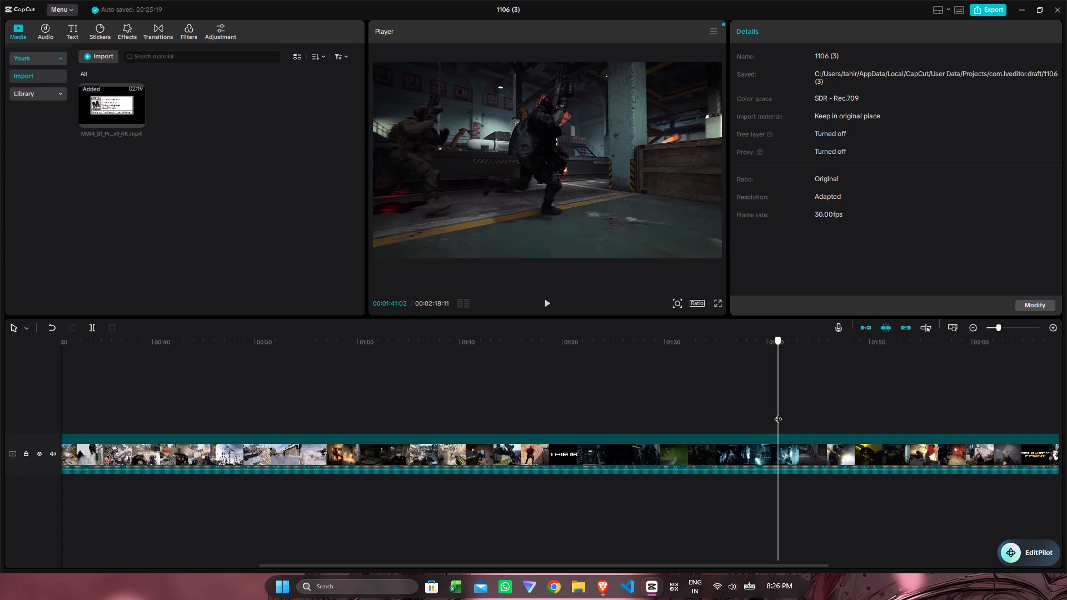
left_click_drag(778, 413, 777, 414)
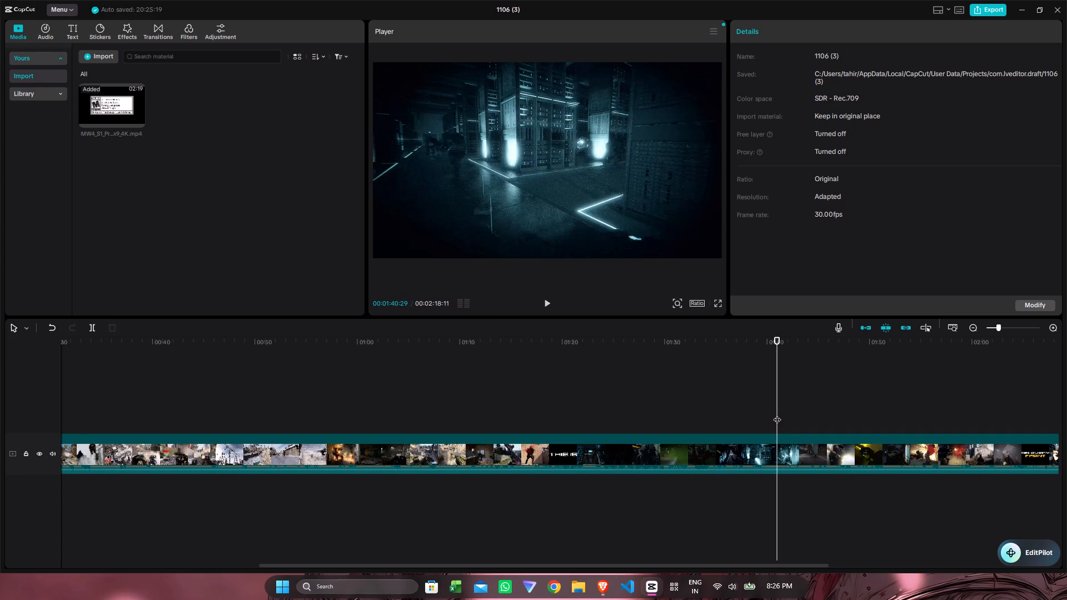
left_click(777, 414)
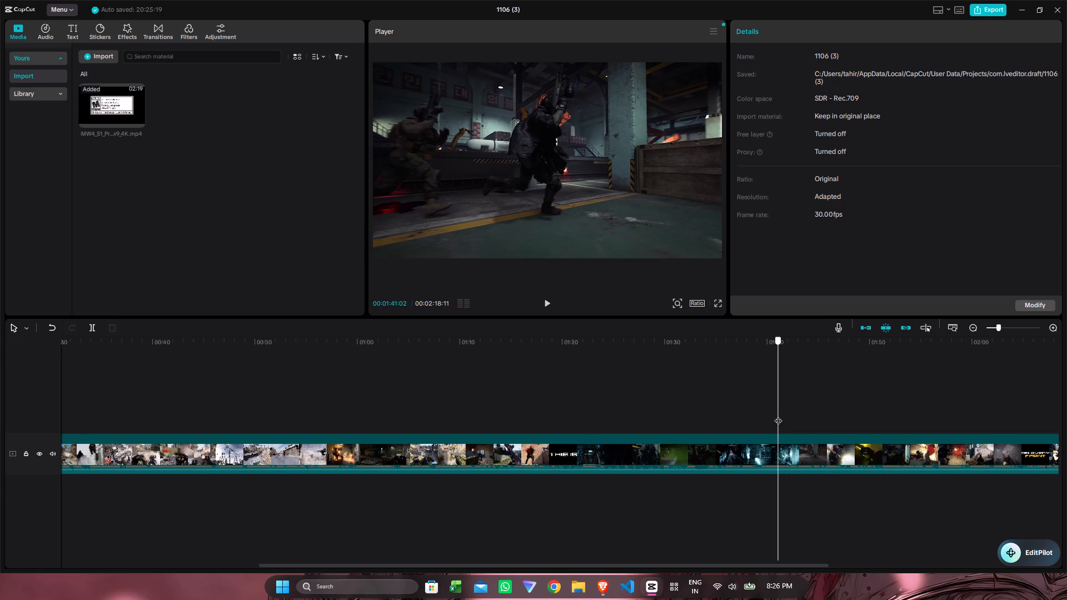
left_click(93, 327)
left_click(315, 463)
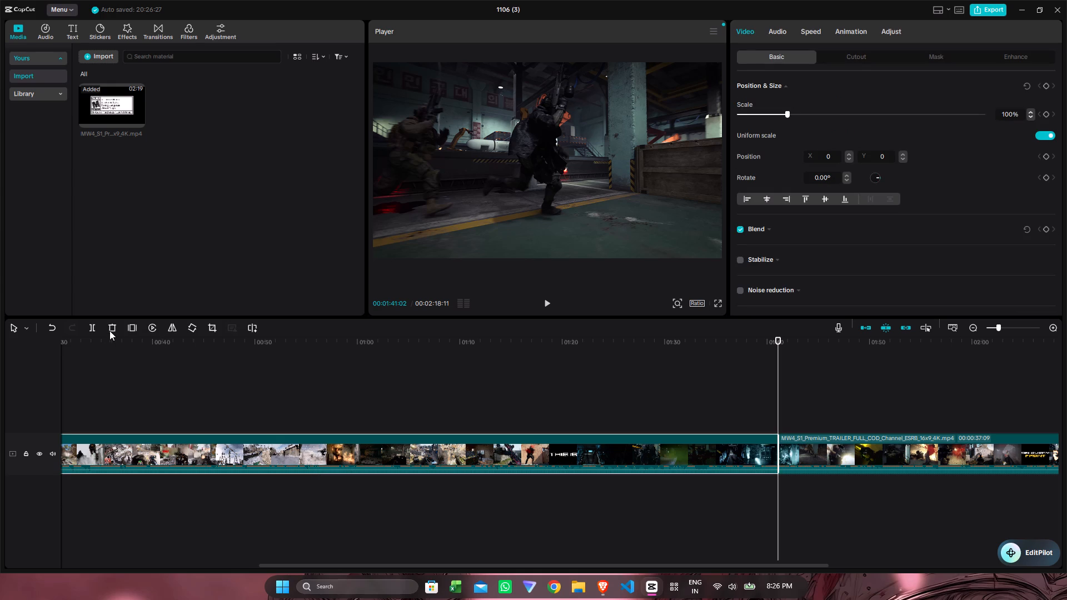
left_click(112, 331)
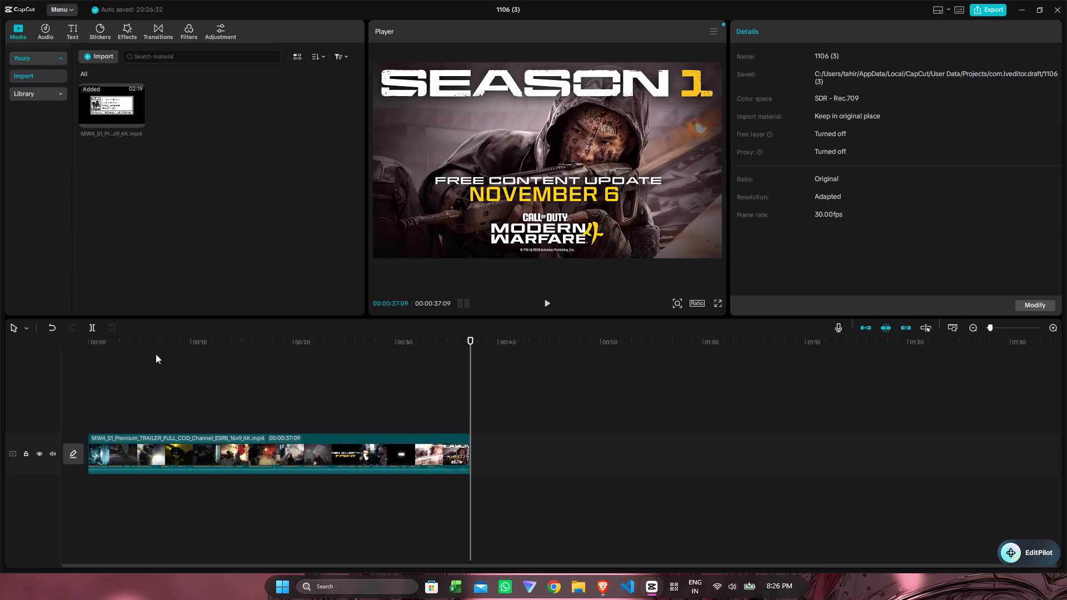
Play the remaining trailer section from its start to review the footage.
left_click(102, 392)
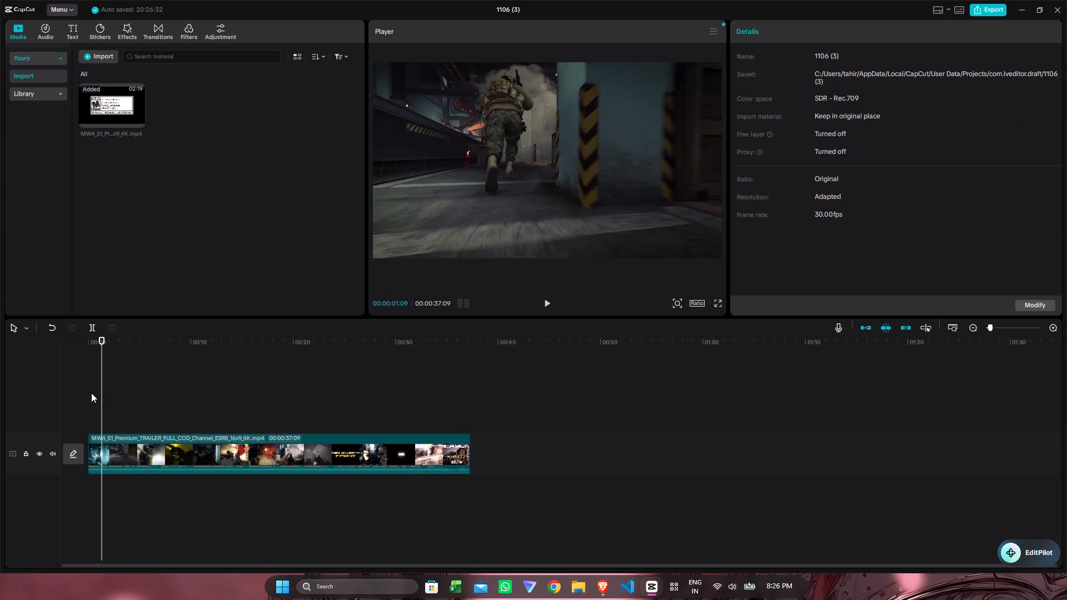
left_click(97, 394)
left_click_drag(97, 394, 79, 398)
key("space")
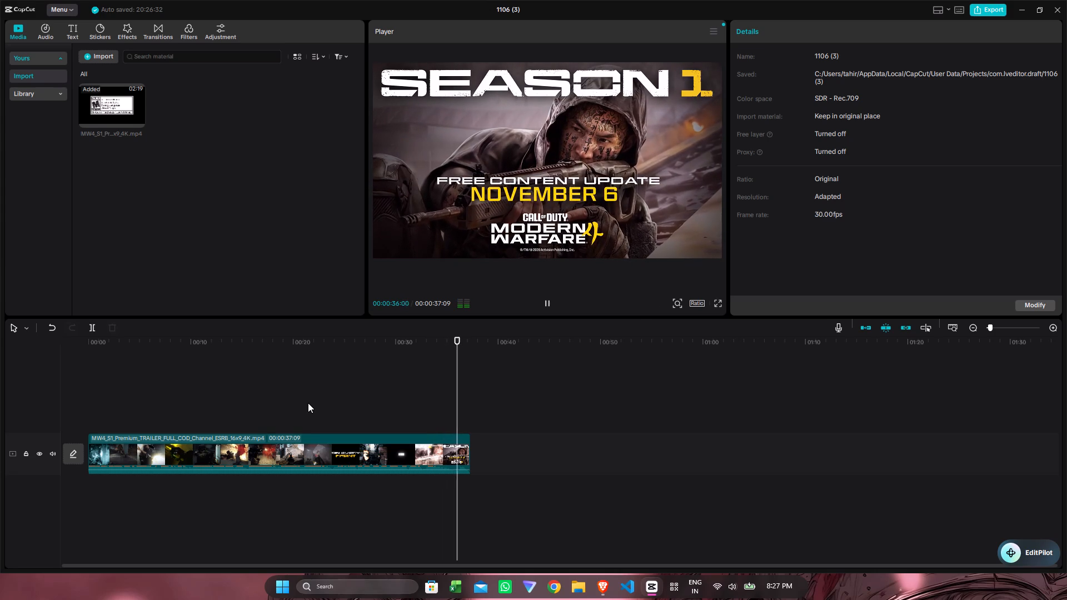
Change the project's aspect ratio to 9:16.
left_click(151, 459)
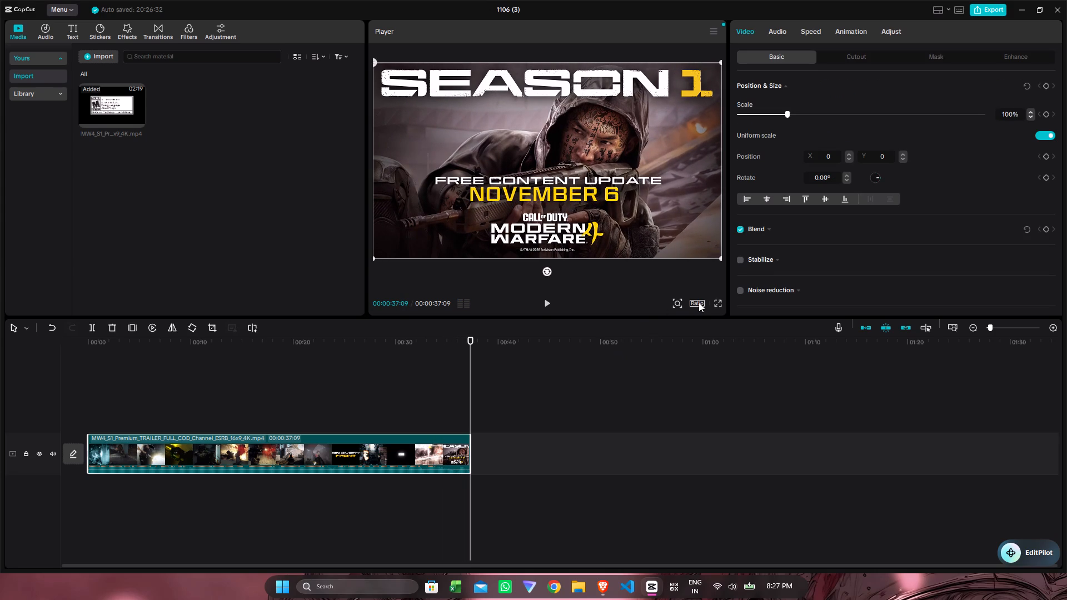
left_click(699, 302)
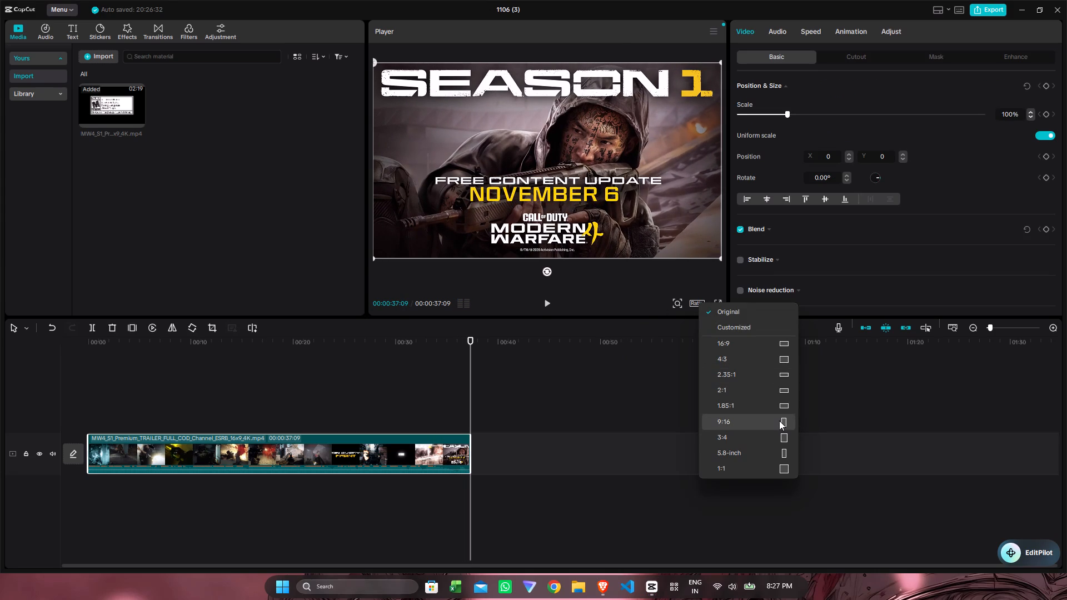
left_click(779, 421)
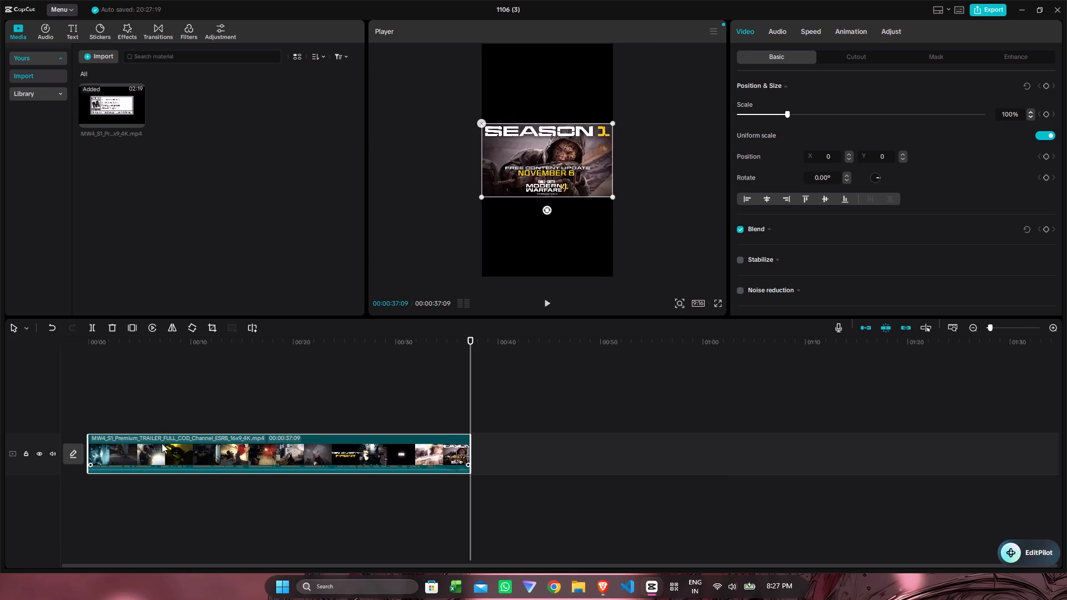
Review the vertical clip from its start, then play it from about 00:13 towards the closing Season 1 title, pausing along the way.
double_click(132, 406)
left_click_drag(132, 406, 82, 416)
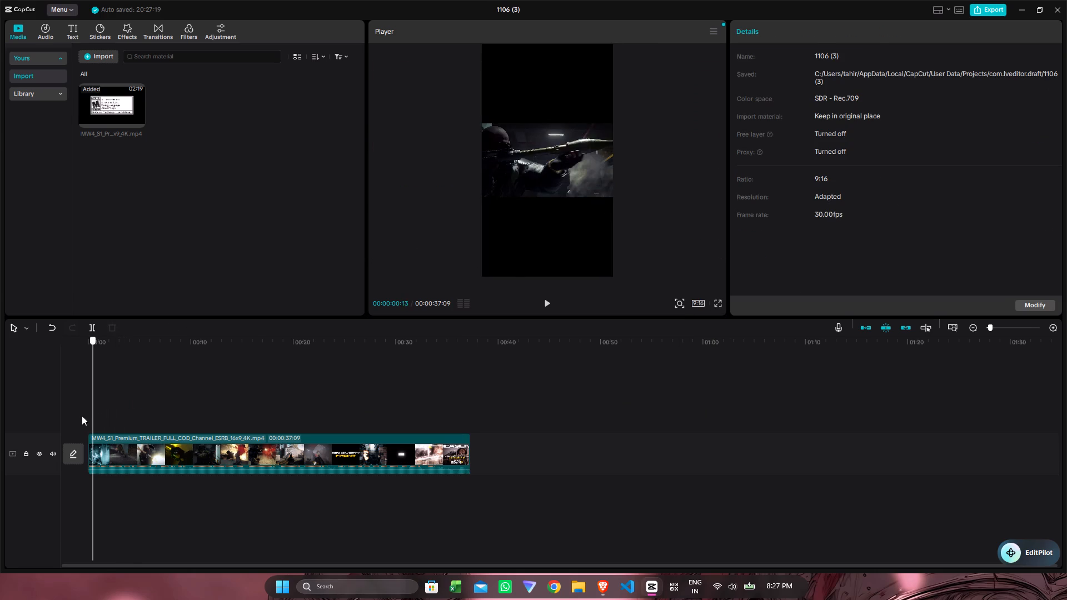
left_click_drag(82, 416, 77, 418)
double_click(265, 382)
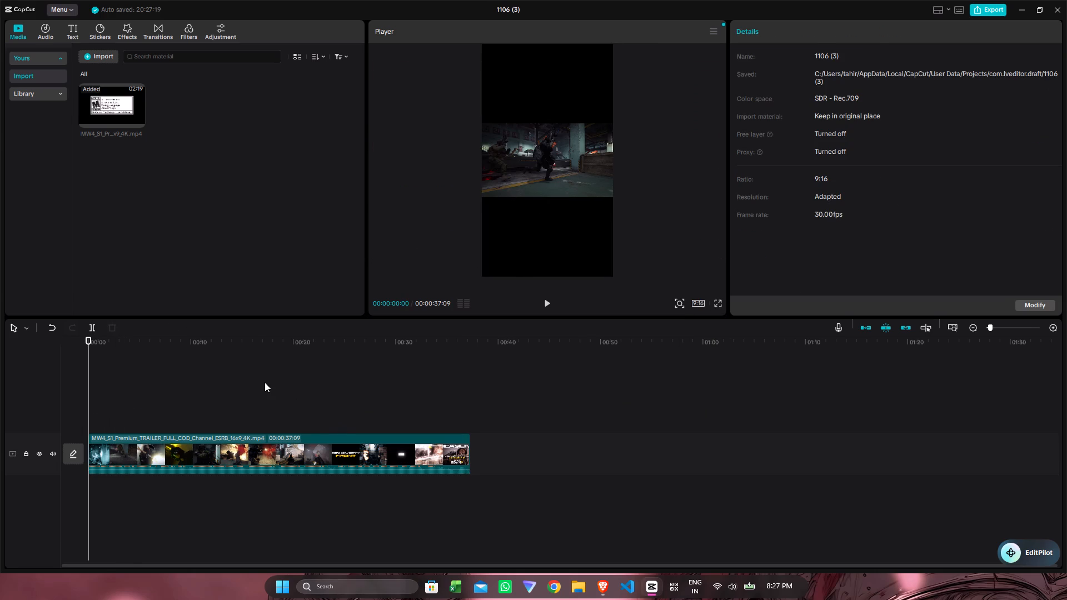
double_click(225, 377)
key("space")
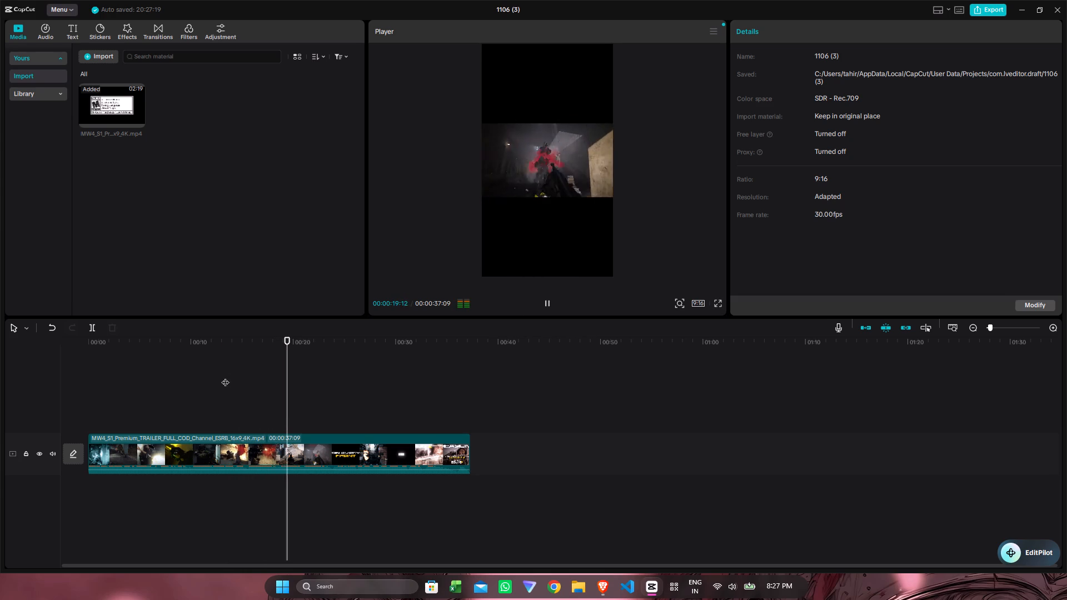
key("space")
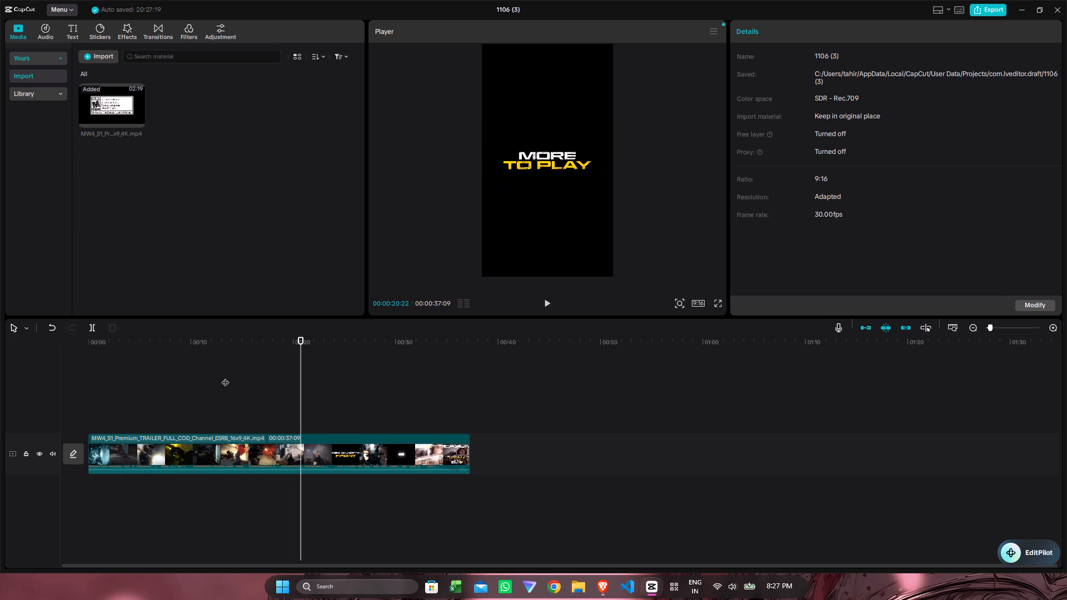
key("space")
key("space")
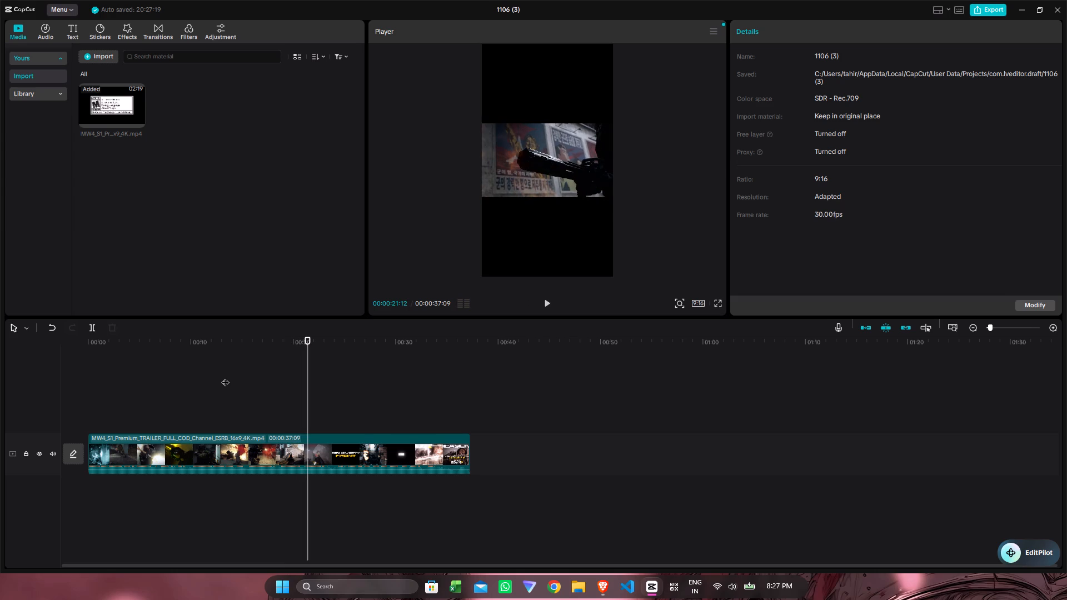
key("space")
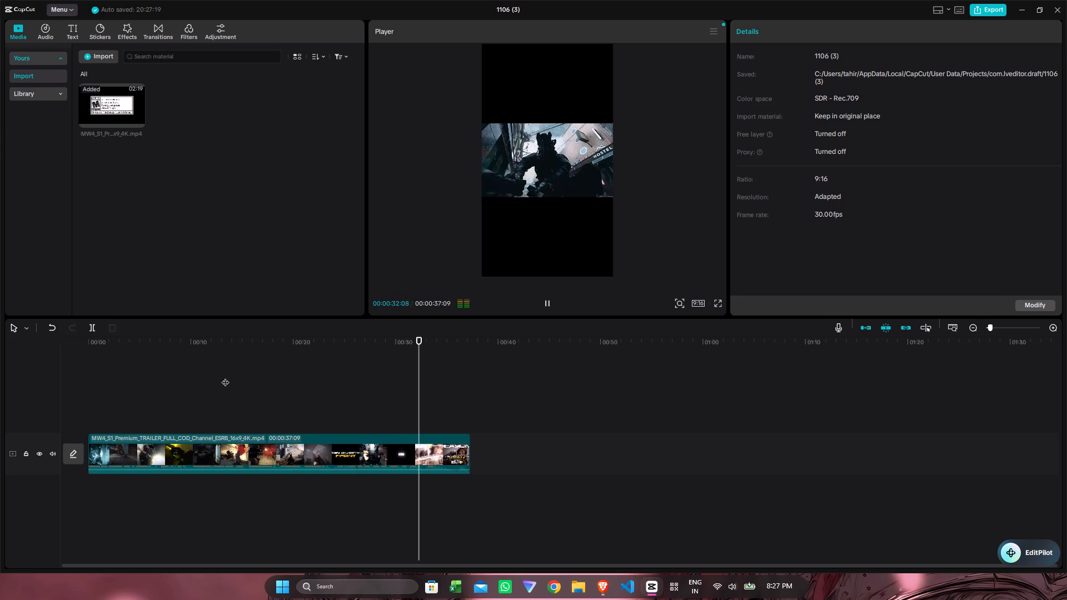
key("space")
key("space")
key("space")
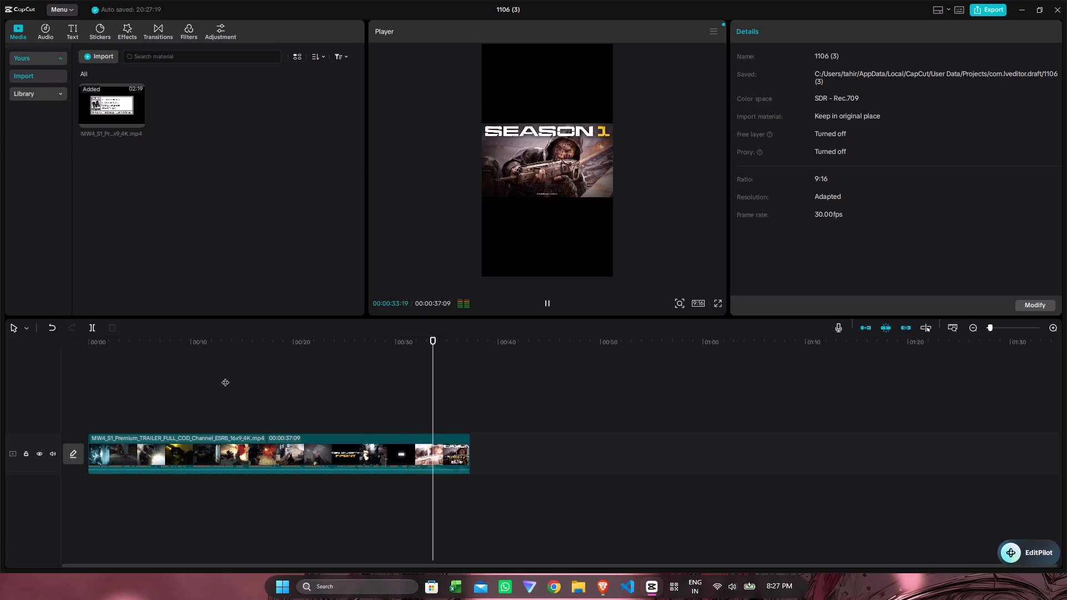
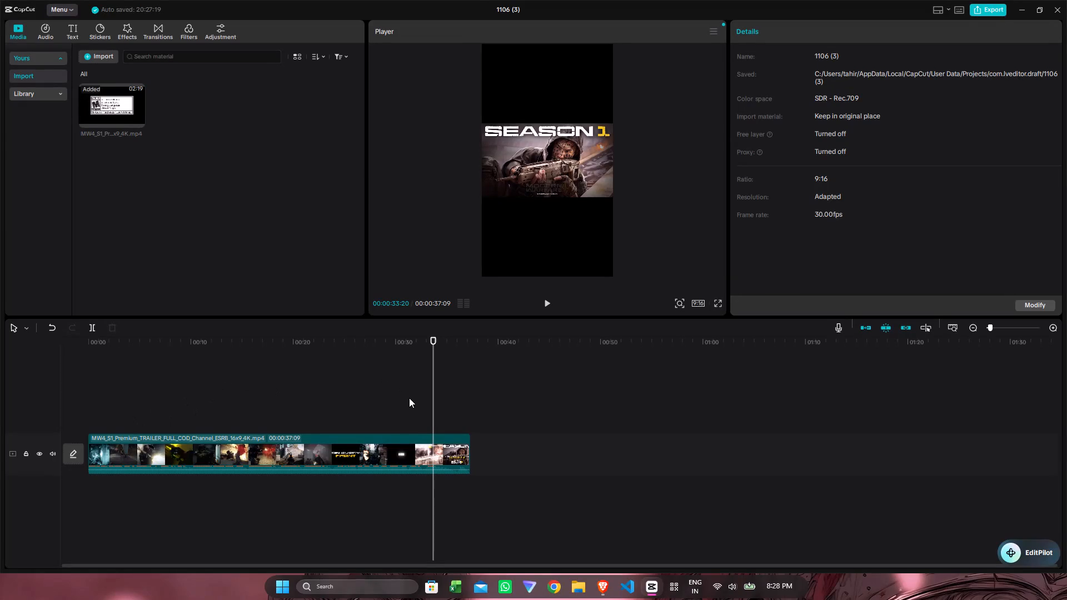
Split the clip at 00:00:33:03, within the flickering Season 1 title transition, and delete the section after the cut.
left_click(428, 415)
left_click_drag(428, 415, 430, 416)
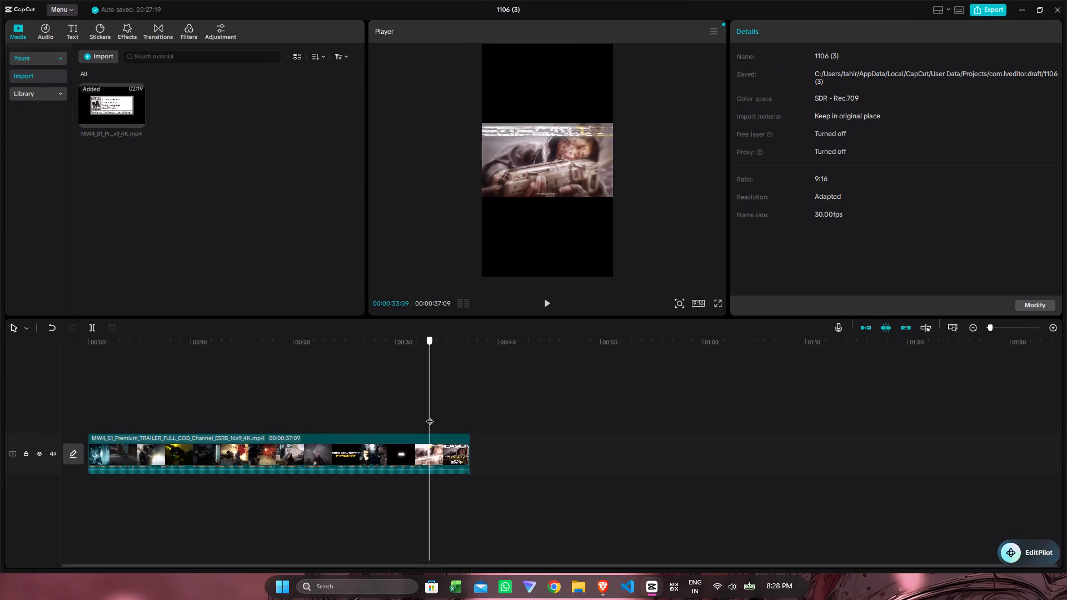
left_click_drag(430, 416, 432, 415)
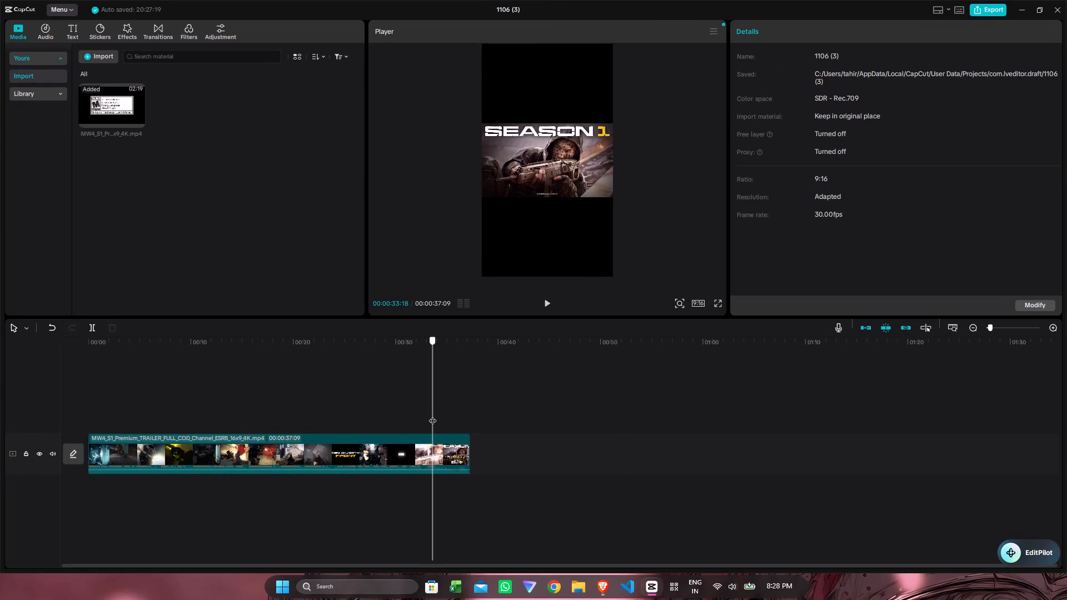
left_click_drag(432, 415, 458, 416)
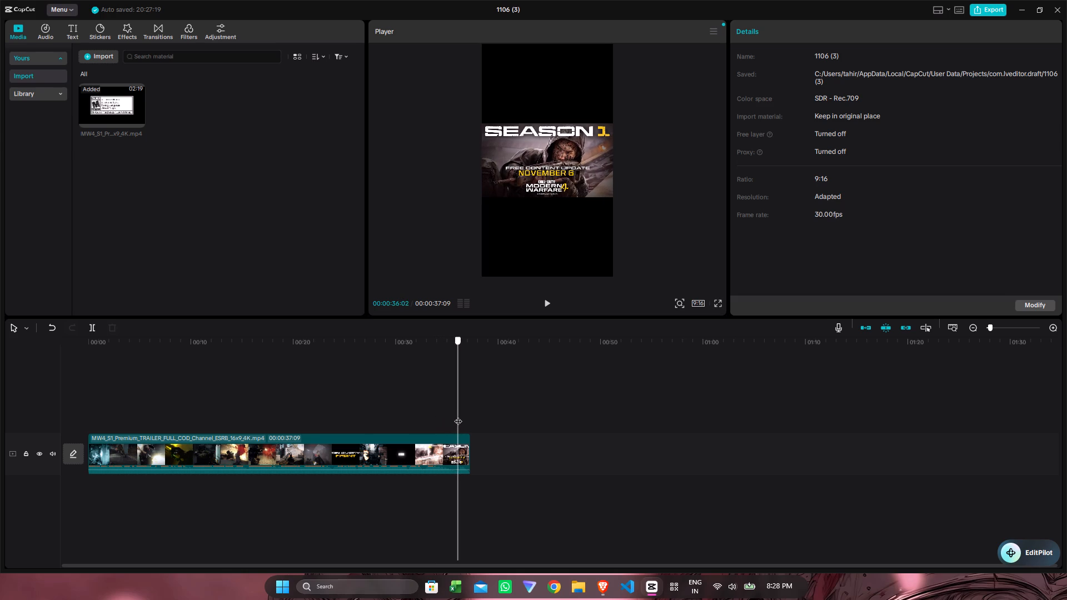
left_click_drag(458, 416, 438, 419)
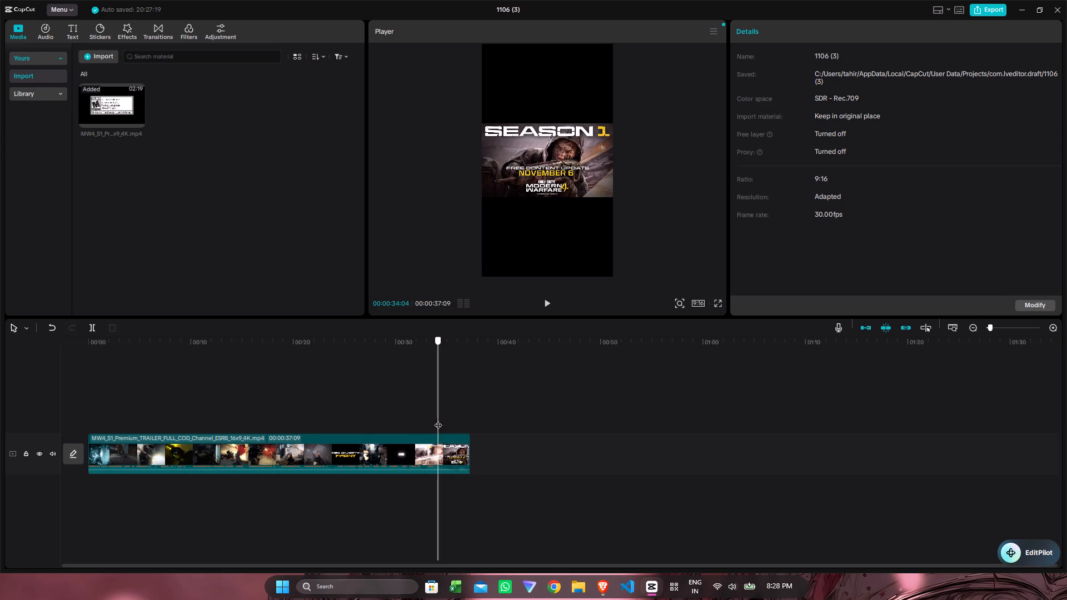
left_click_drag(438, 419, 432, 420)
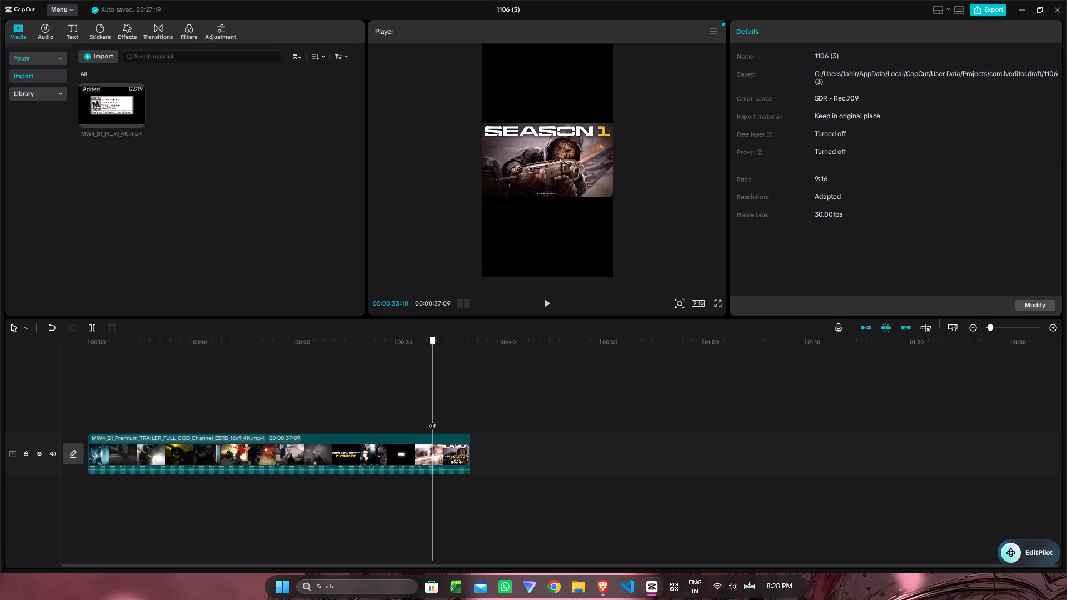
left_click_drag(432, 420, 432, 420)
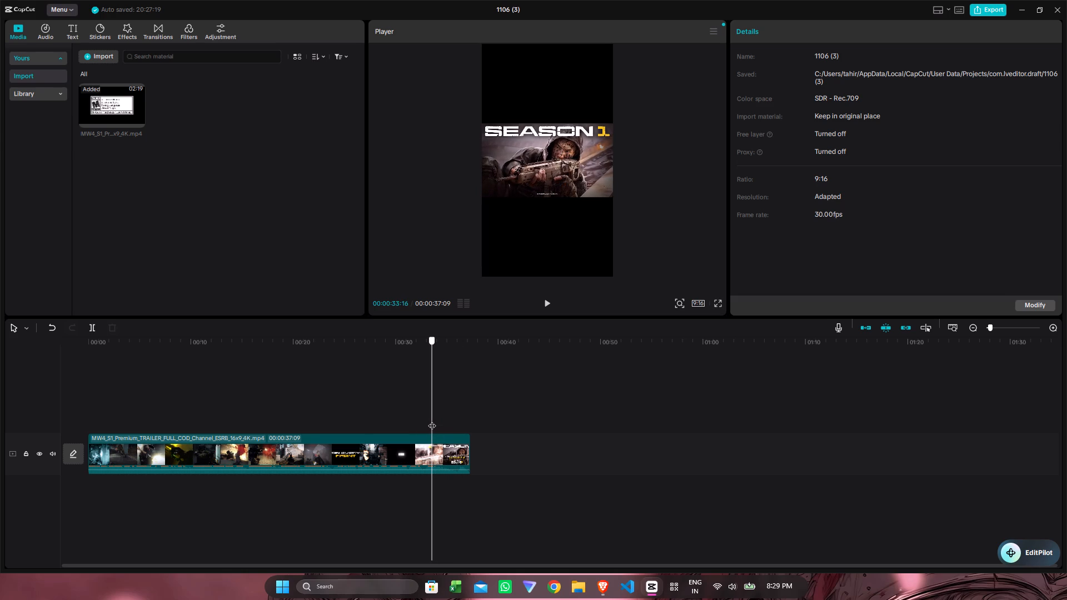
left_click_drag(432, 420, 426, 421)
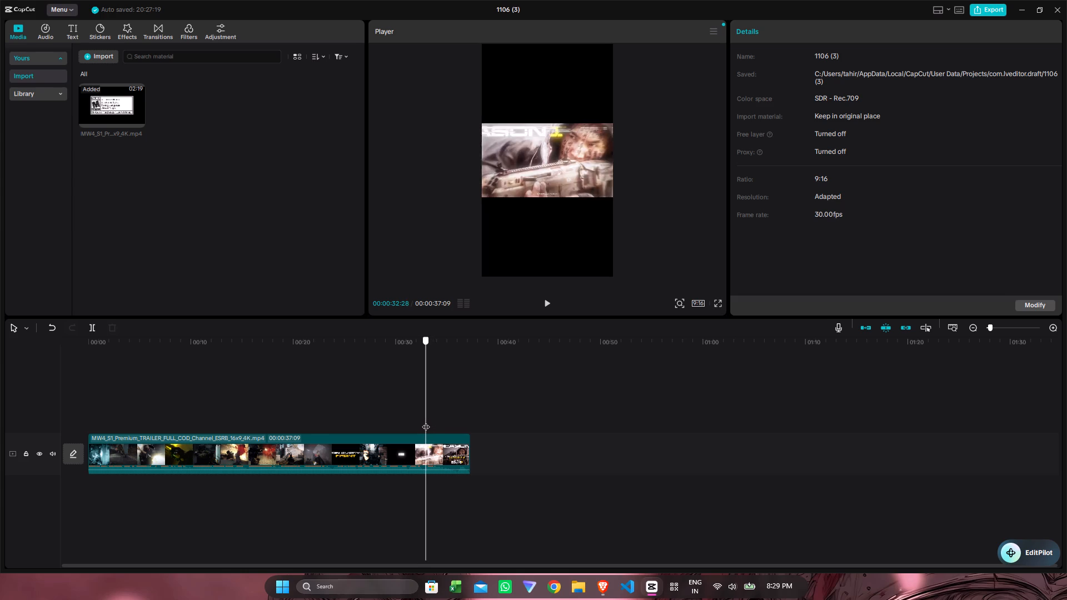
left_click_drag(426, 421, 427, 420)
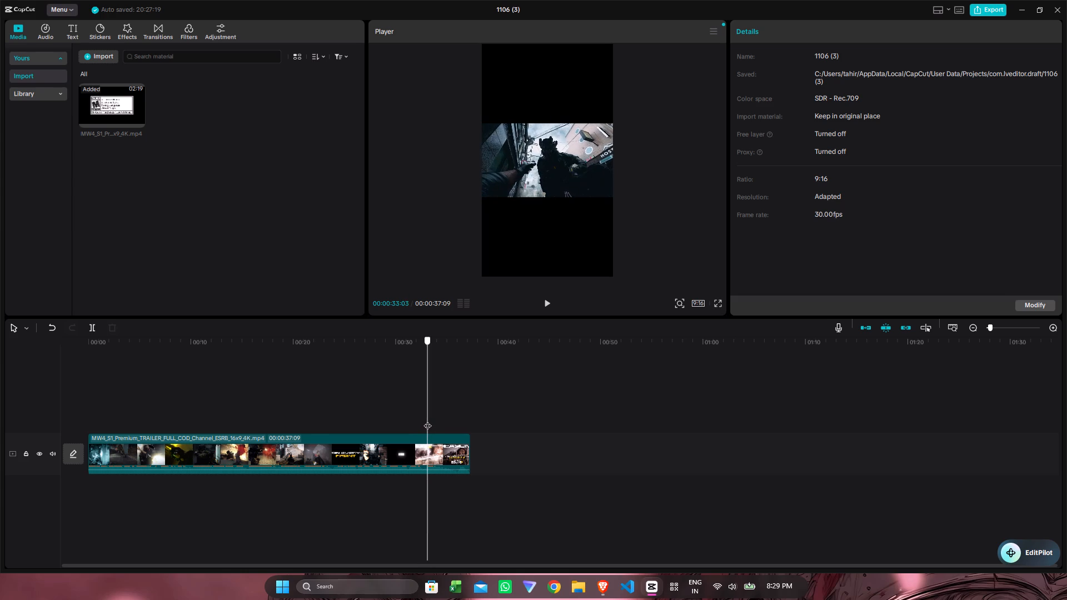
left_click_drag(427, 420, 428, 419)
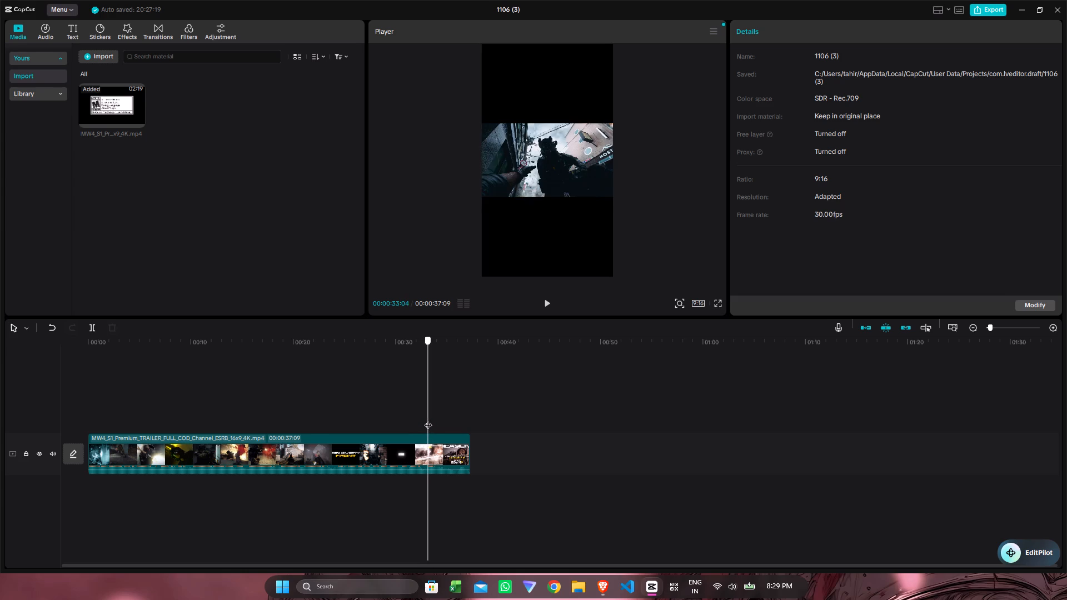
left_click_drag(428, 419, 427, 420)
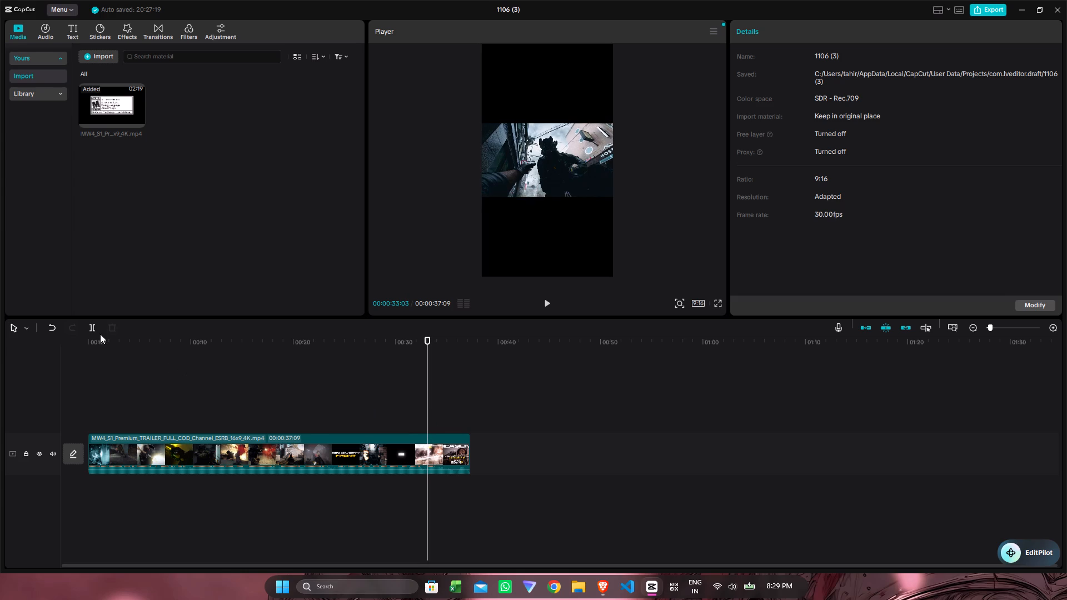
left_click(88, 329)
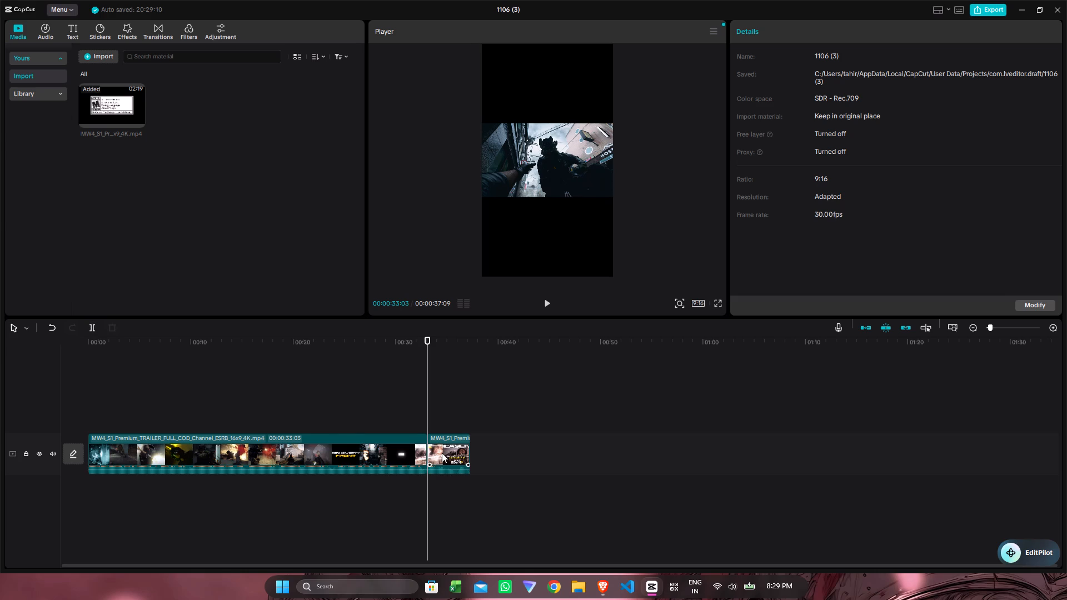
left_click(442, 453)
double_click(108, 329)
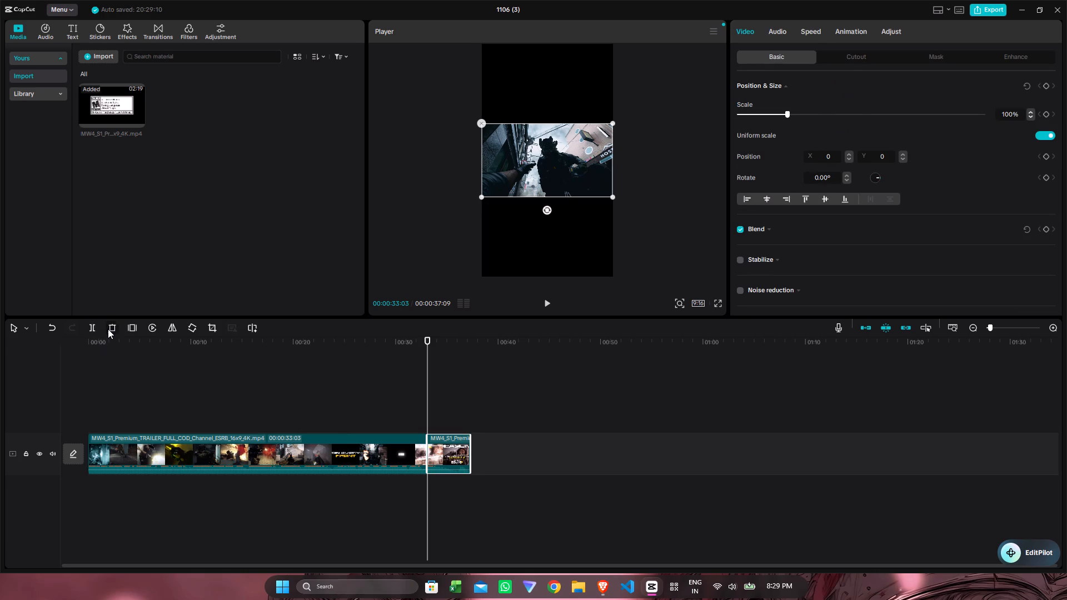
Enlarge the trailer footage to about 132% in the vertical frame, using the MORE TO PLAY title at 00:00:20:14 as framing reference.
left_click(116, 386)
left_click(116, 386)
left_click_drag(116, 386, 78, 403)
key("space")
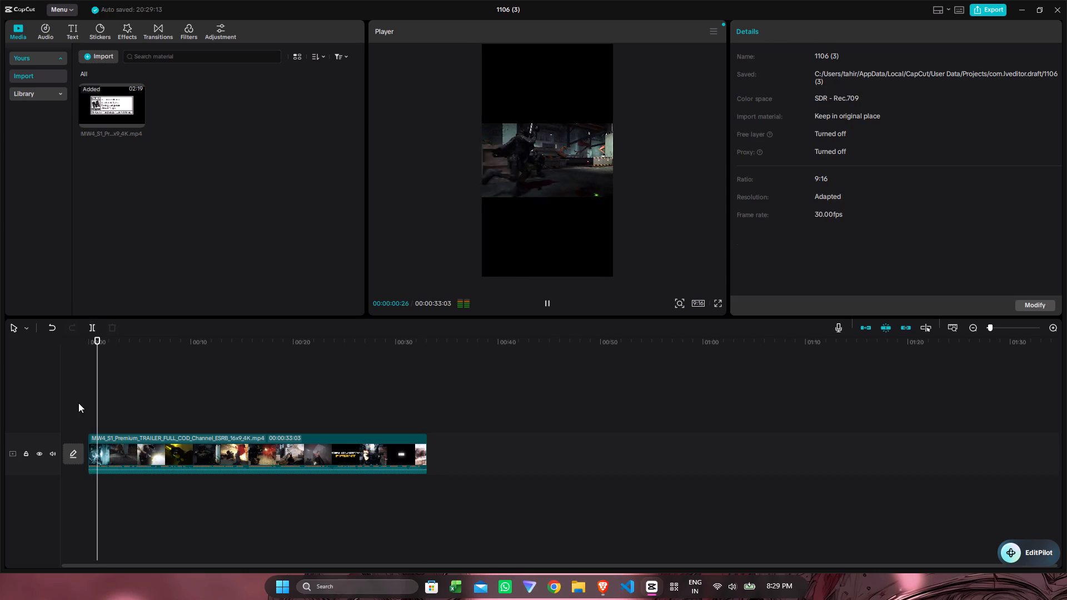
key("space")
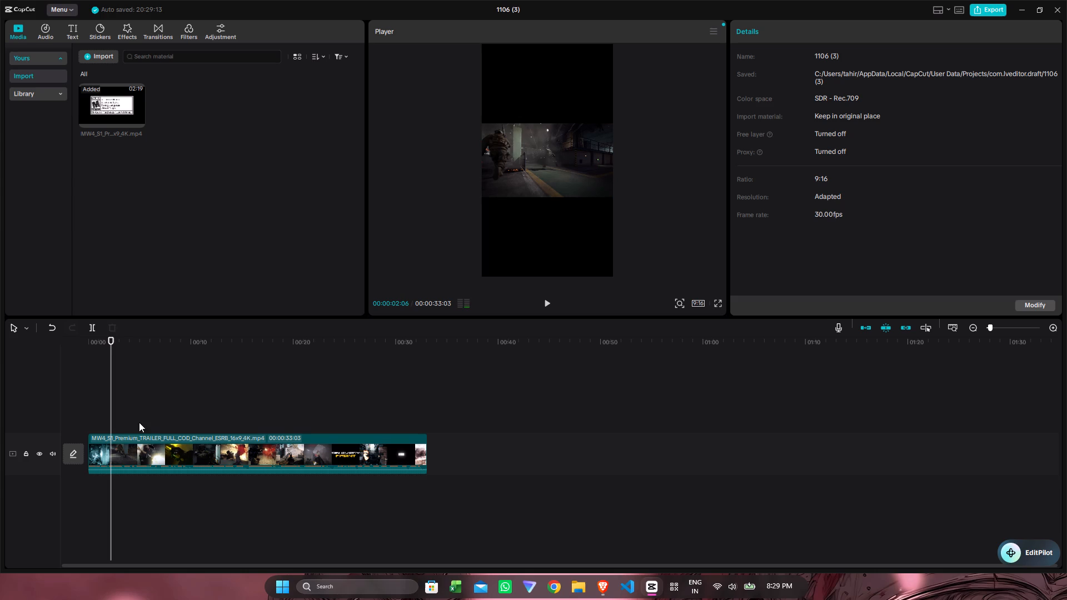
left_click(558, 156)
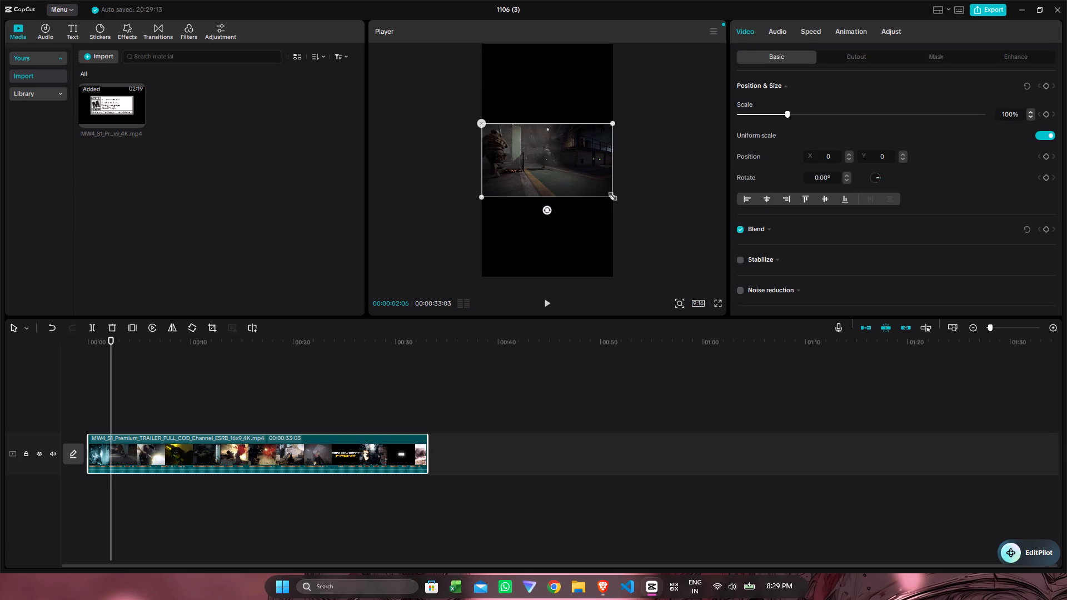
left_click(168, 389)
left_click_drag(168, 389, 258, 407)
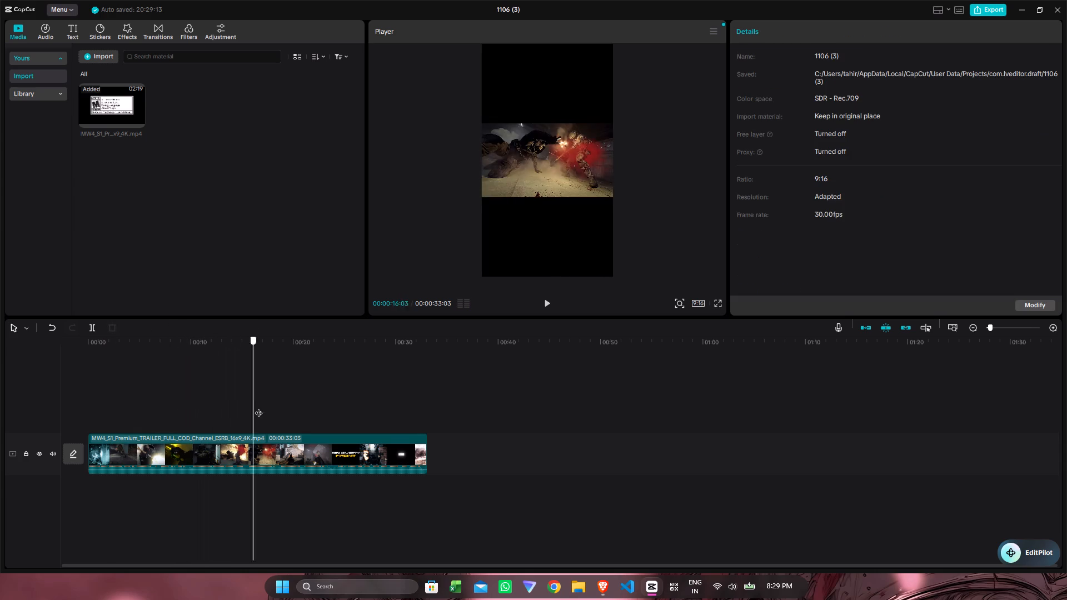
left_click_drag(258, 407, 310, 414)
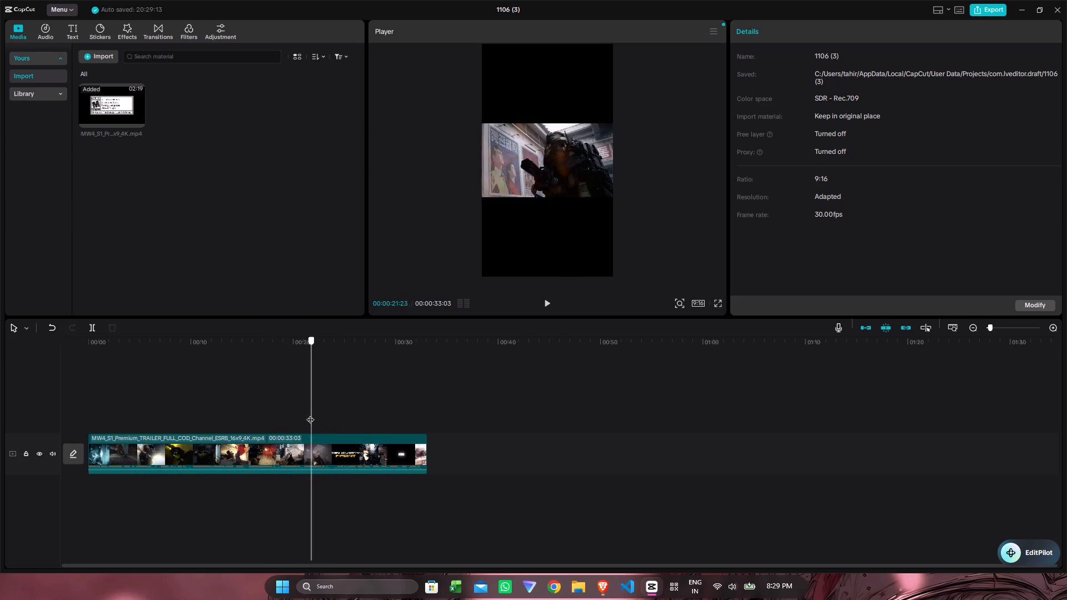
left_click_drag(310, 414, 297, 418)
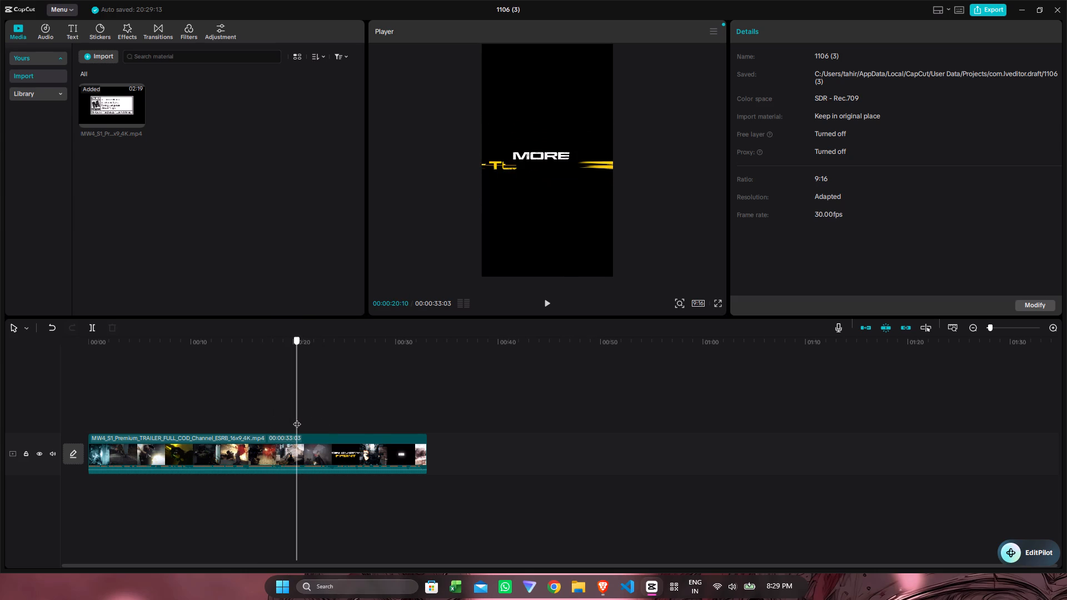
left_click_drag(297, 418, 298, 418)
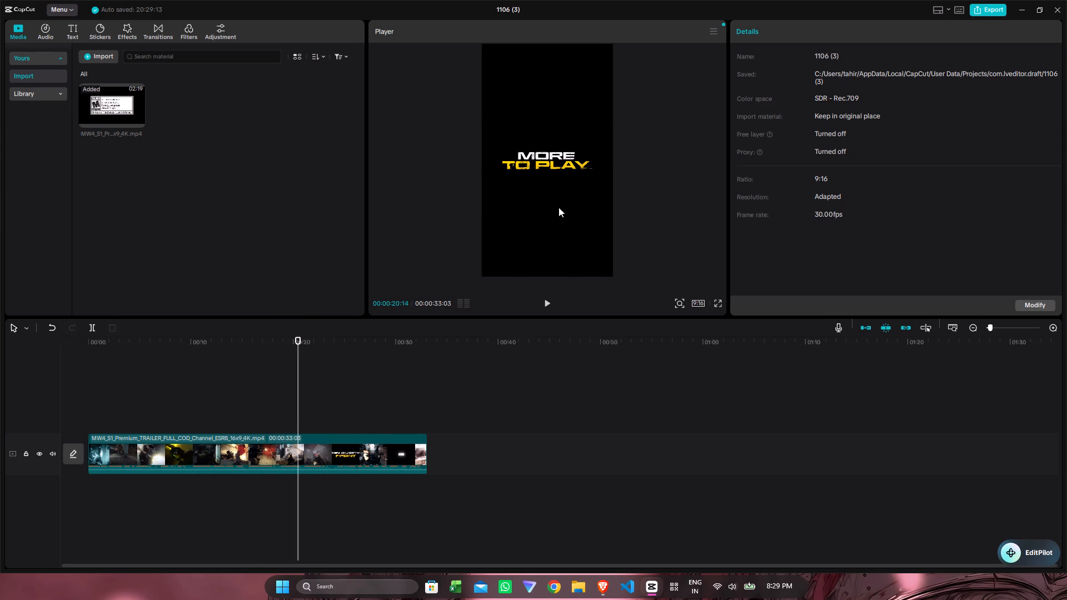
left_click(564, 186)
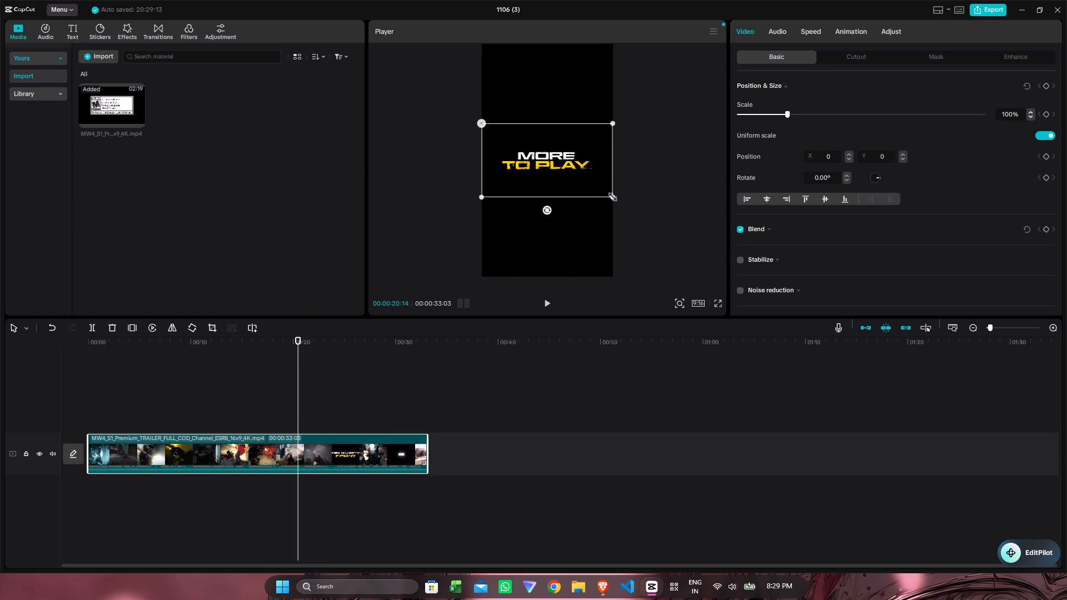
left_click_drag(610, 195, 635, 222)
left_click(270, 397)
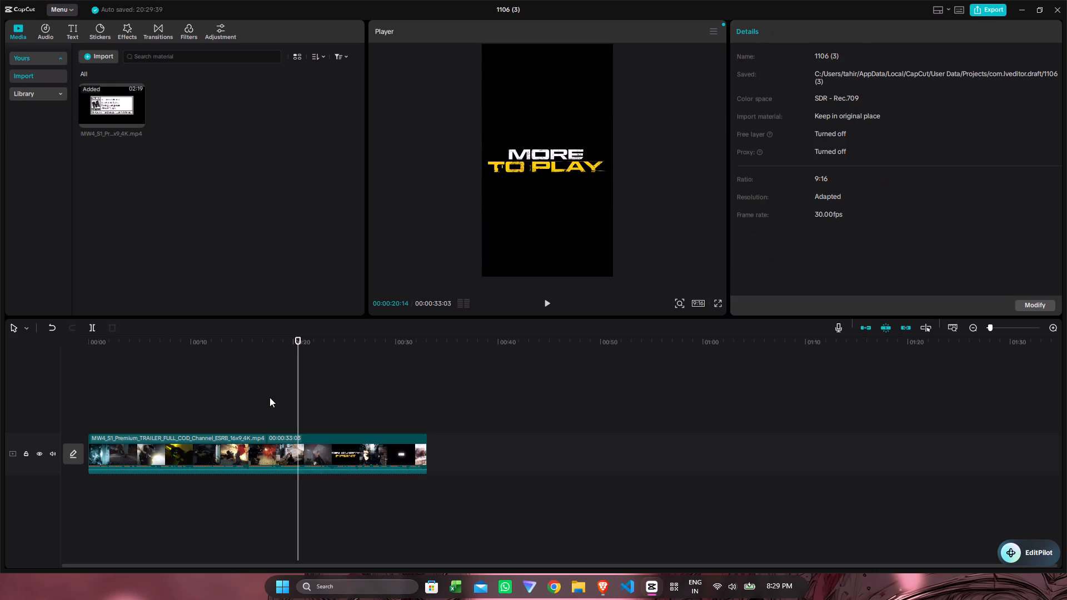
Check the framing through the end and at the ON EVERY FRONT title, then scale the footage to about 128%, fitting that title.
key("space")
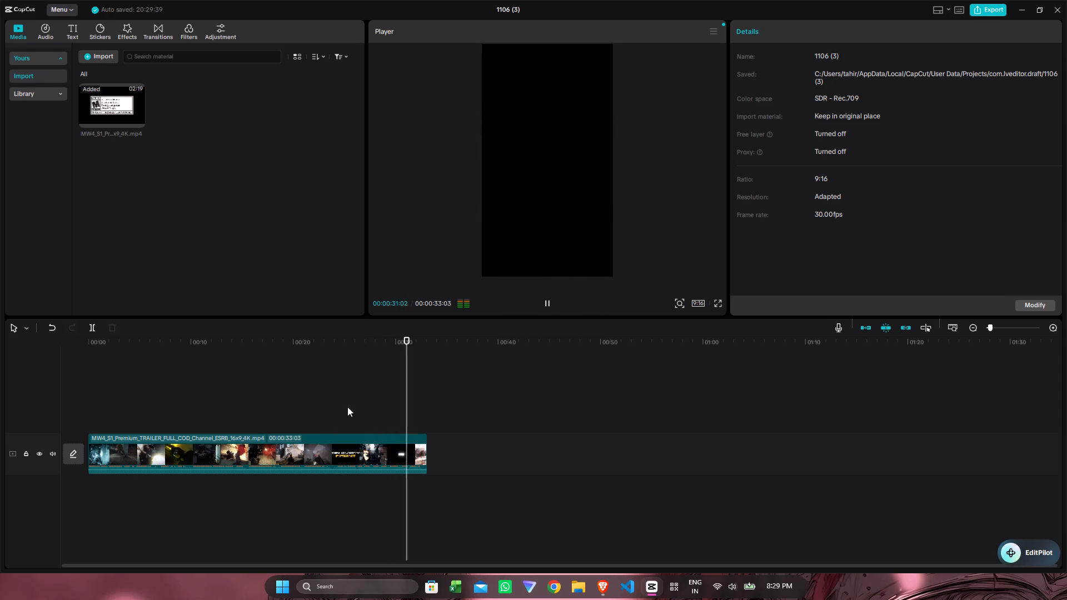
double_click(330, 411)
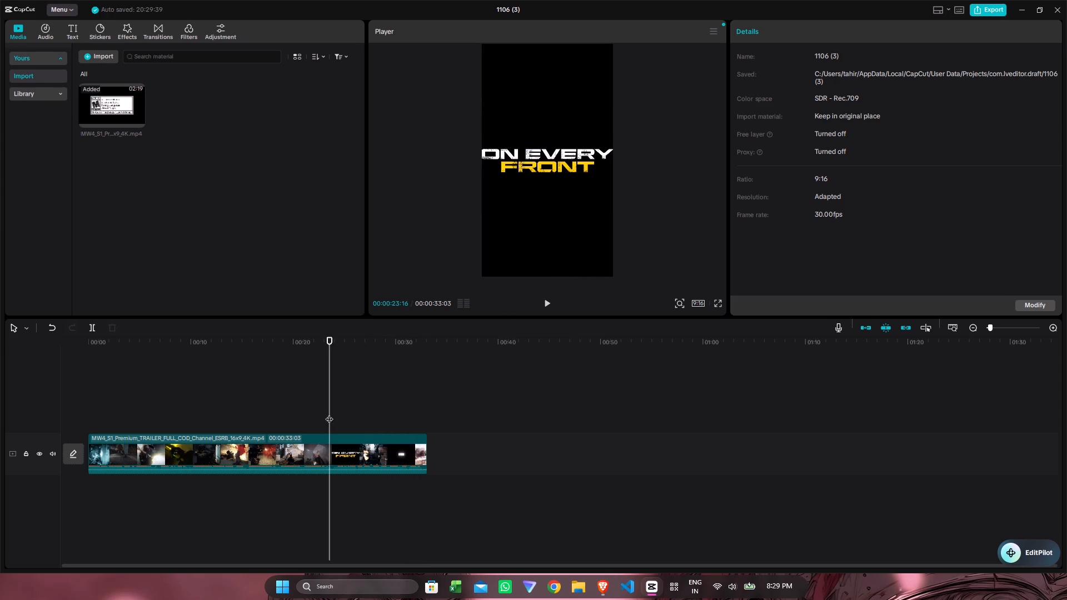
left_click_drag(327, 412, 330, 413)
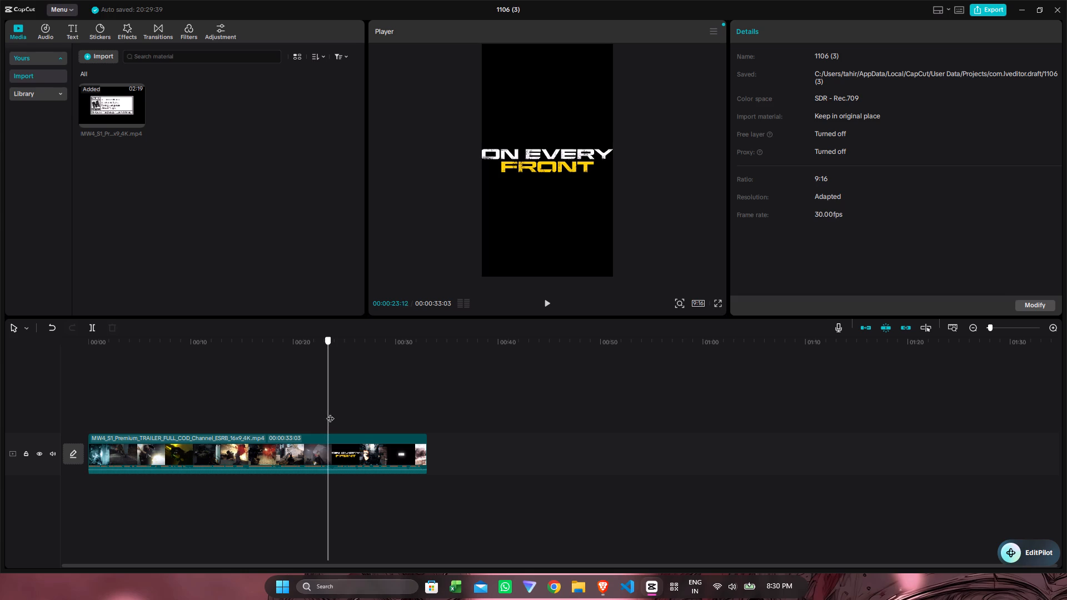
left_click_drag(330, 413, 319, 418)
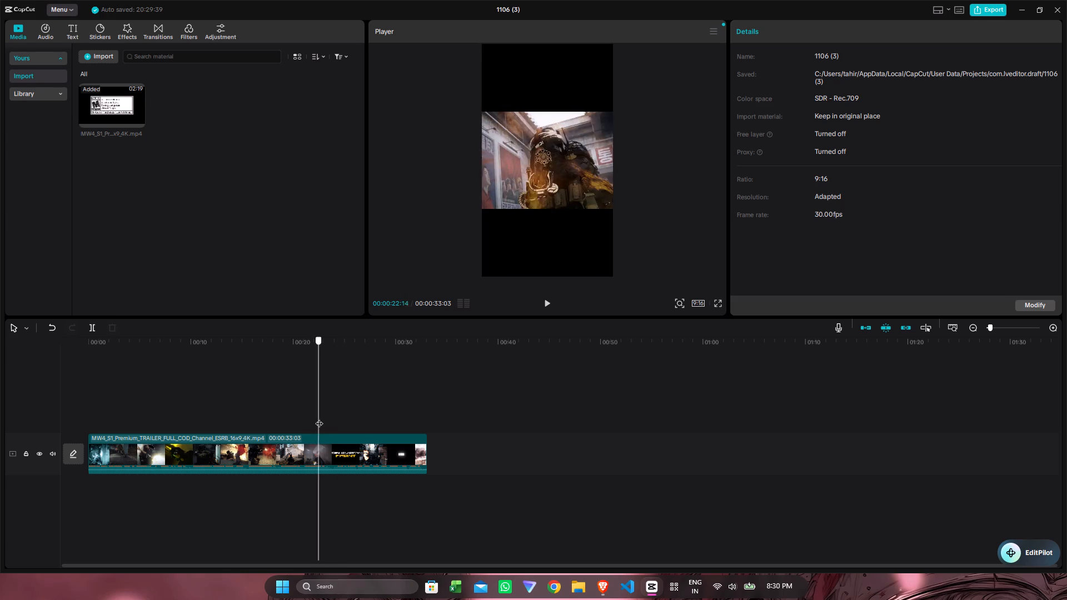
left_click_drag(319, 418, 325, 417)
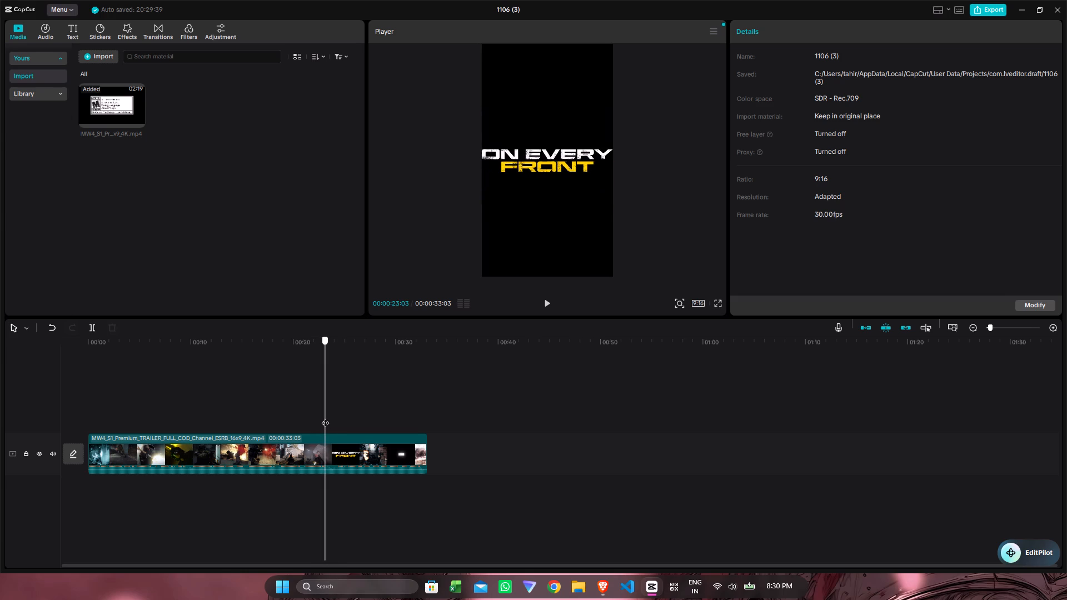
left_click_drag(325, 417, 326, 417)
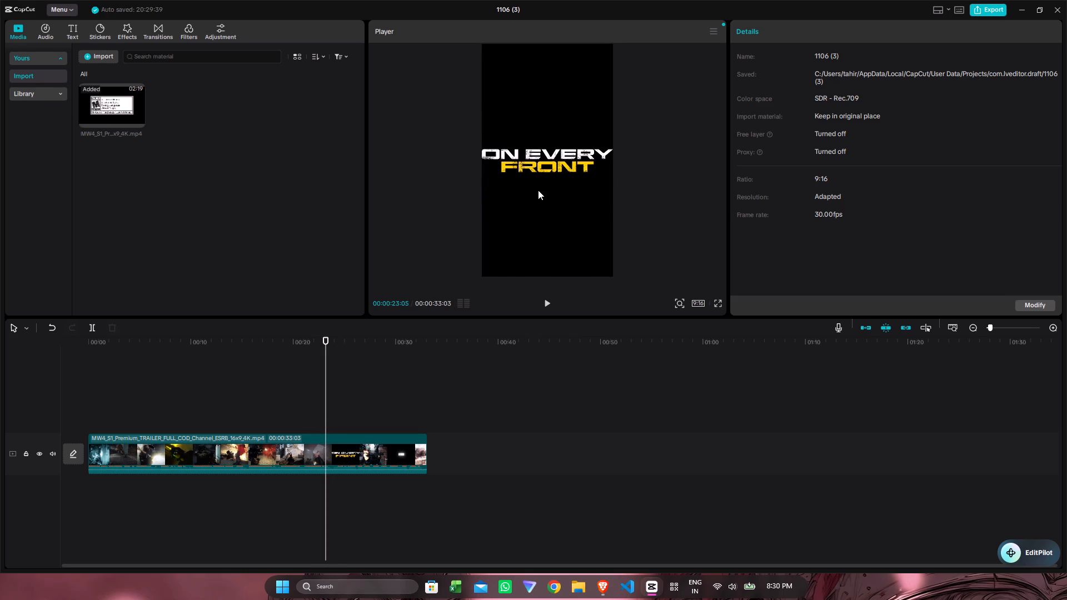
left_click(546, 178)
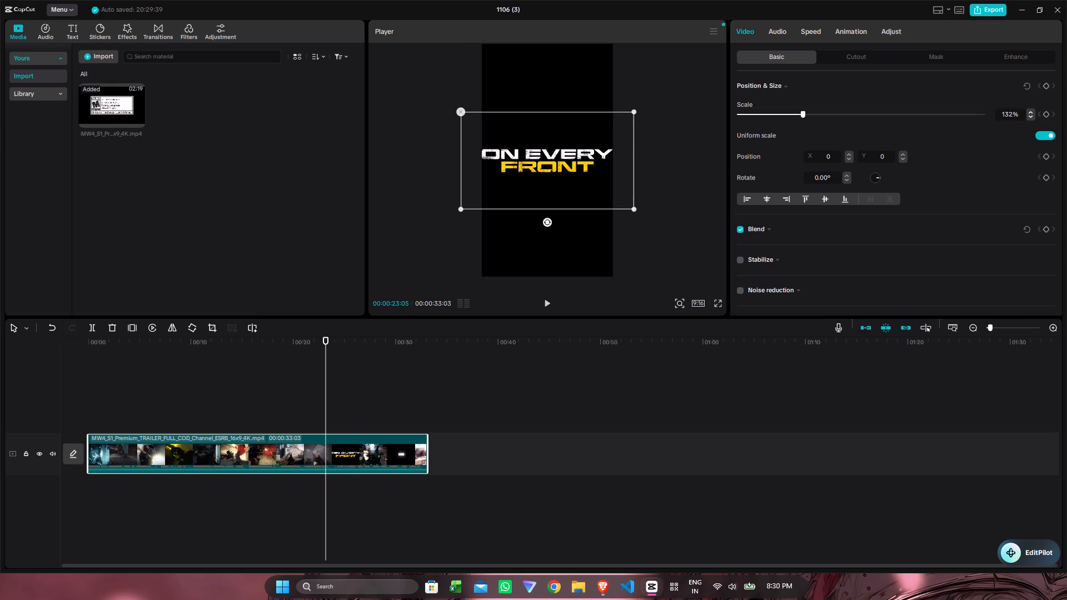
left_click_drag(633, 208, 630, 208)
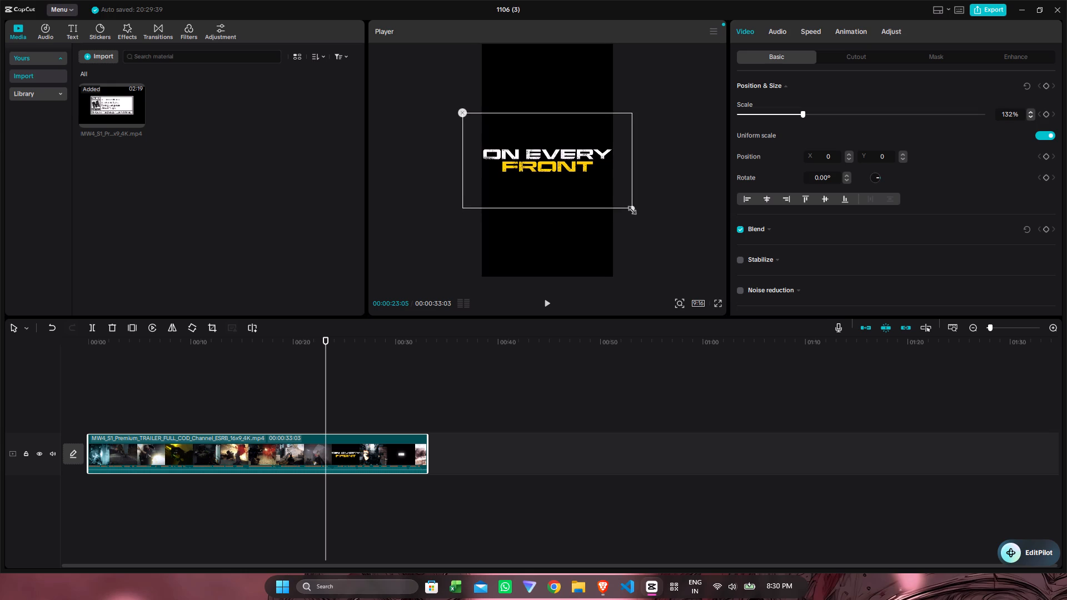
left_click_drag(630, 208, 627, 208)
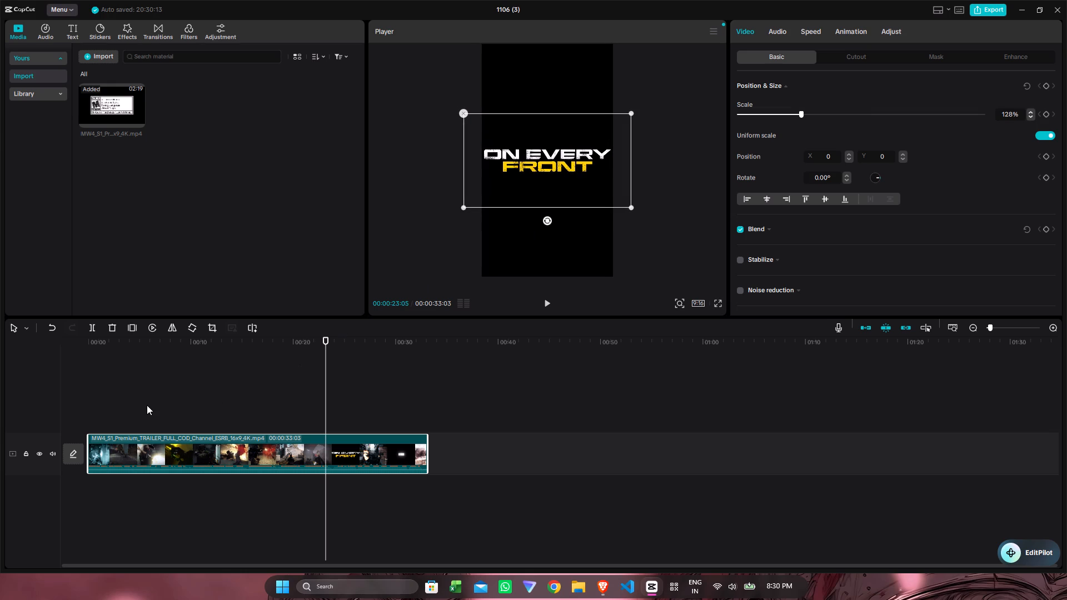
Play the rescaled vertical clip from its start to review the framing.
double_click(147, 405)
left_click_drag(147, 405, 90, 413)
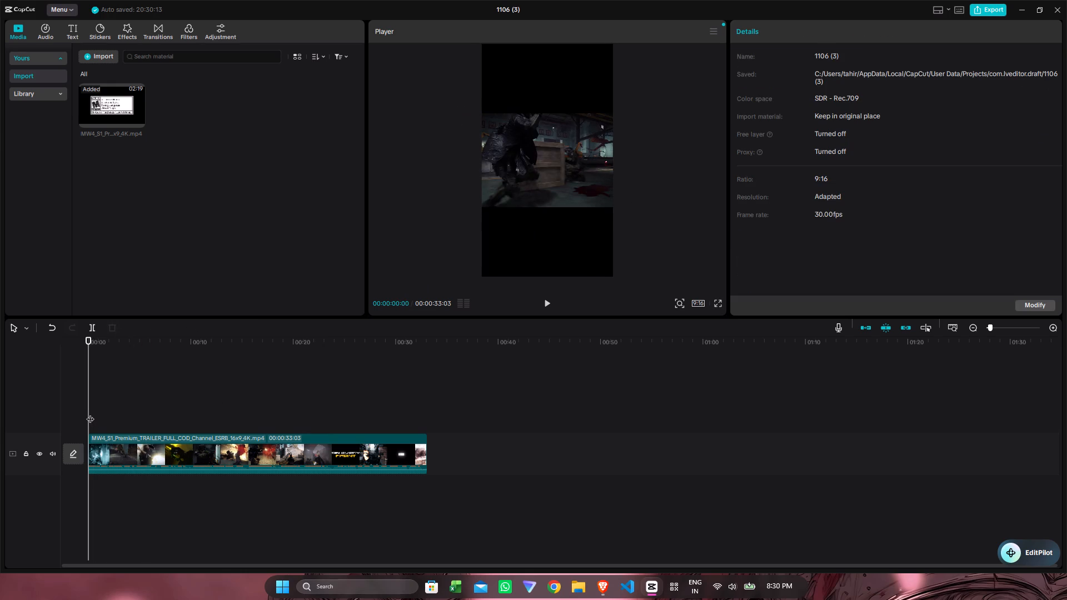
key("space")
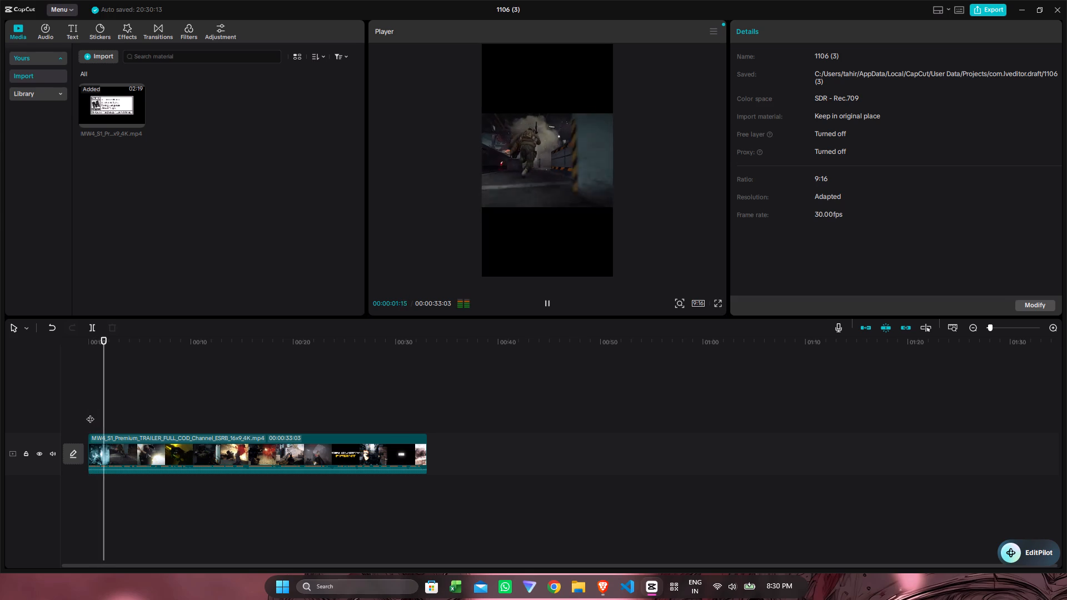
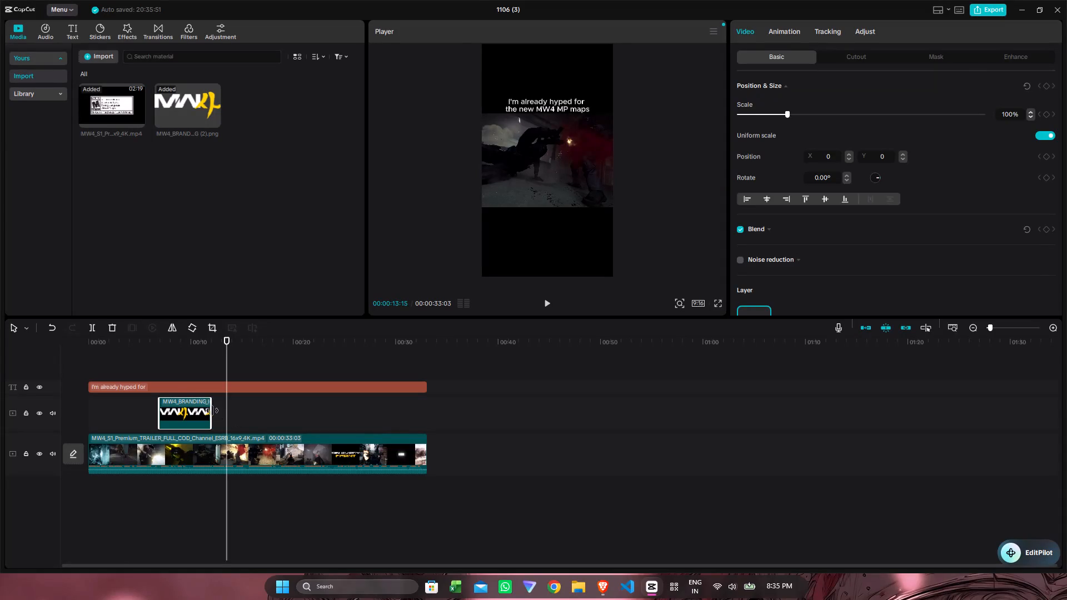
Extend the MW4 logo overlay in both directions so it spans the full 00:00:33:03 clip.
left_click_drag(211, 411, 385, 416)
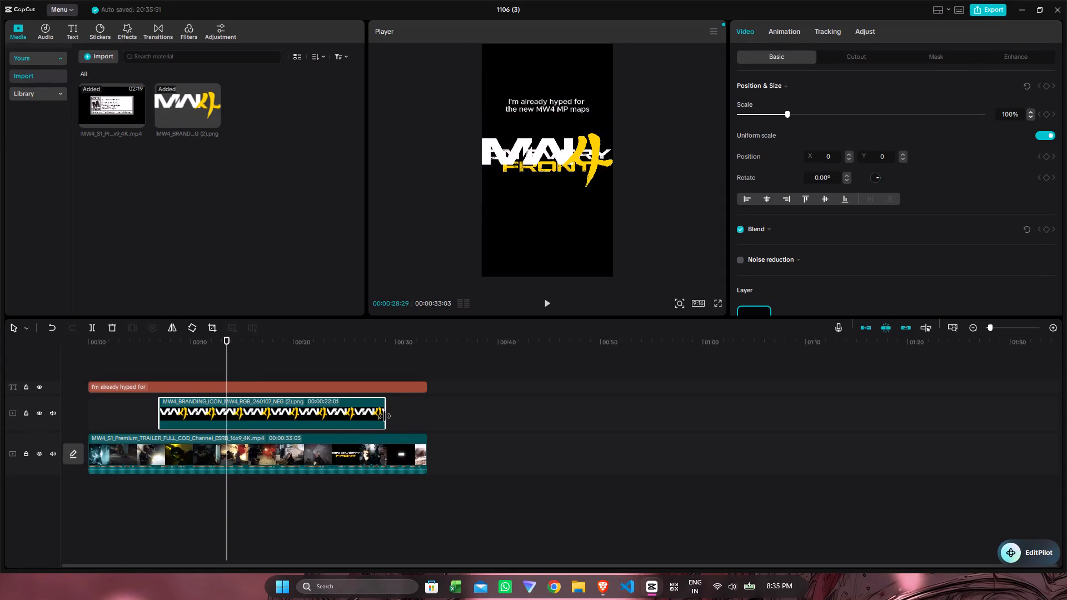
left_click_drag(385, 416, 424, 412)
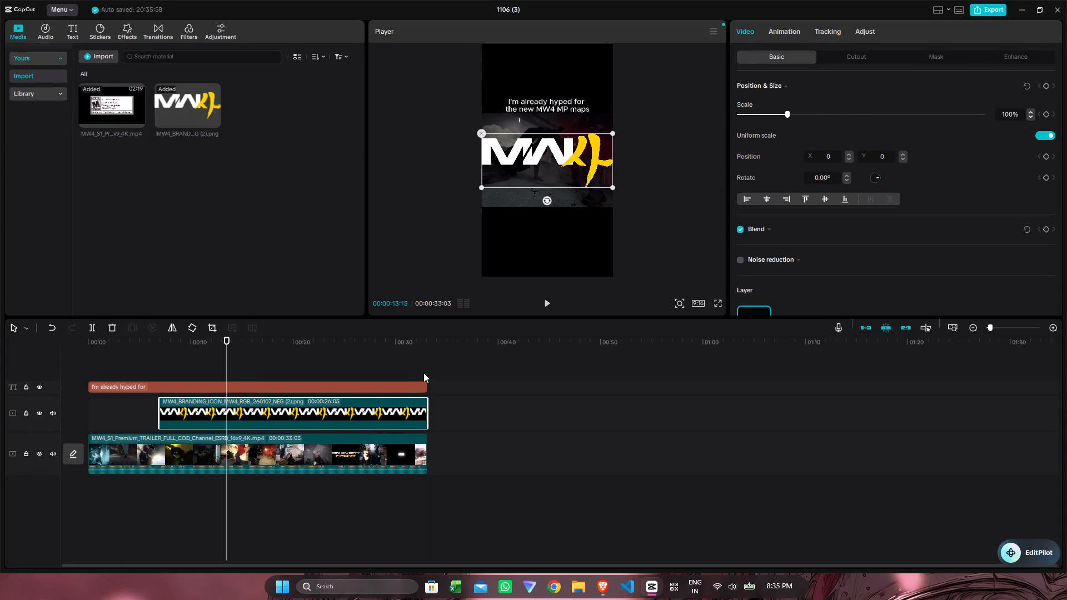
left_click(423, 373)
left_click(162, 413)
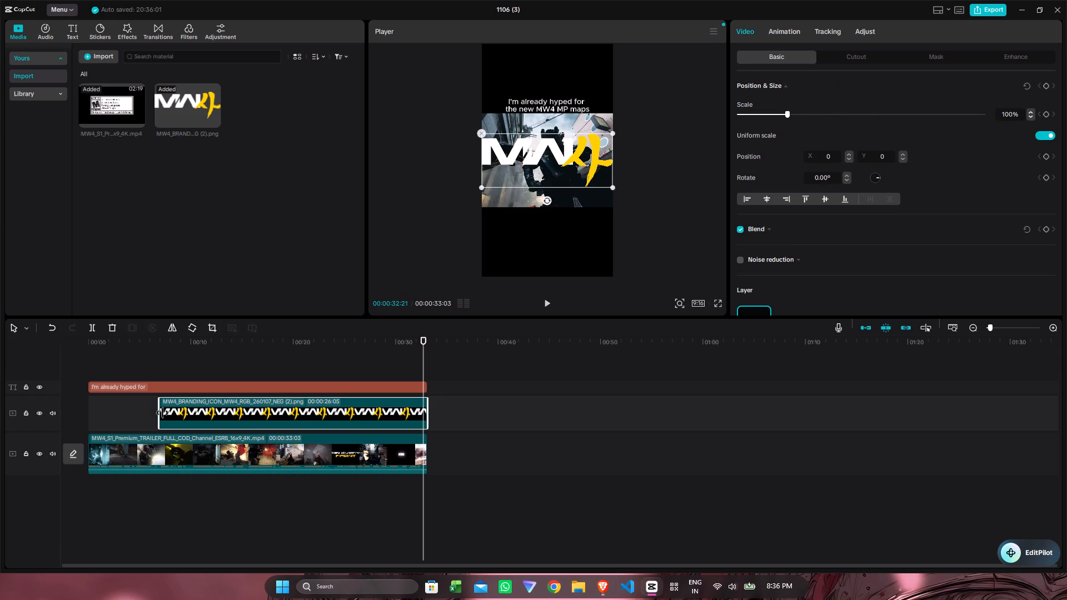
left_click_drag(159, 412, 81, 414)
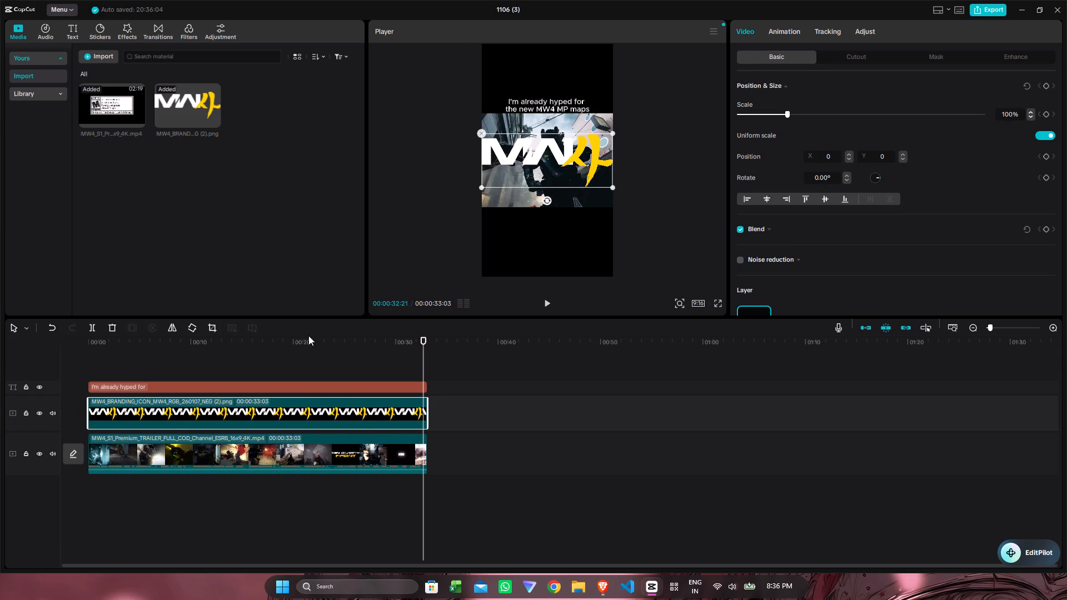
Shrink the MW4 logo to about 46% and centre it horizontally just below the footage, at about Y -971.
left_click_drag(549, 173, 547, 224)
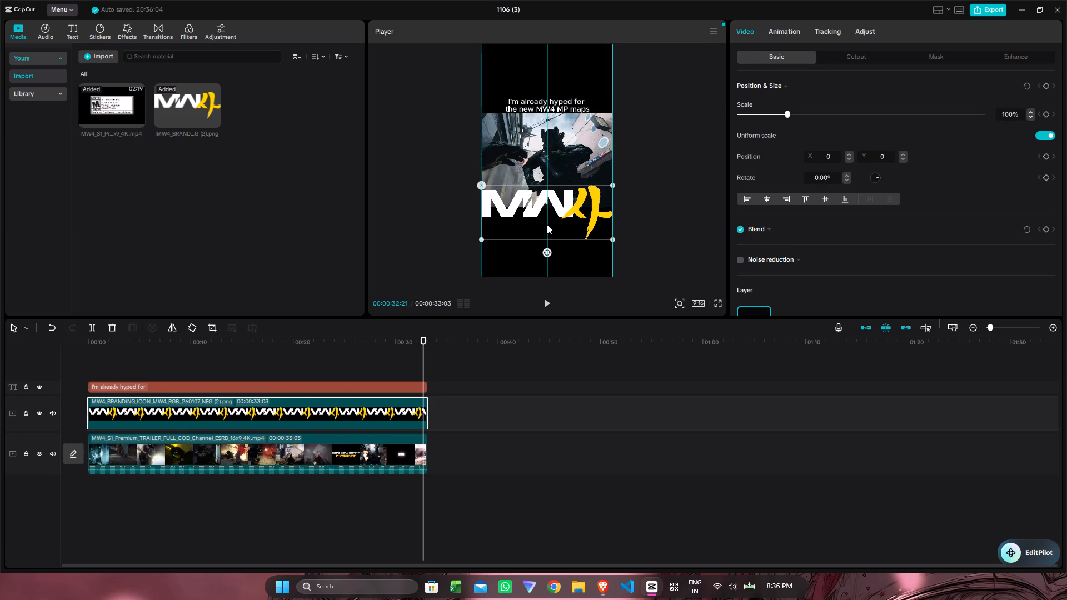
left_click_drag(547, 224, 546, 225)
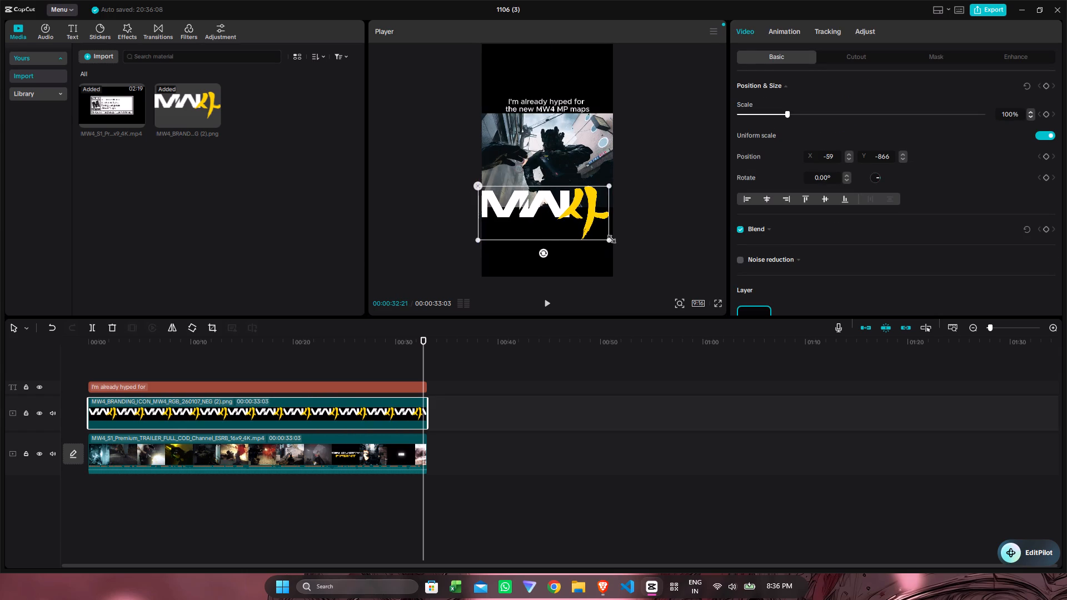
left_click_drag(609, 237, 558, 209)
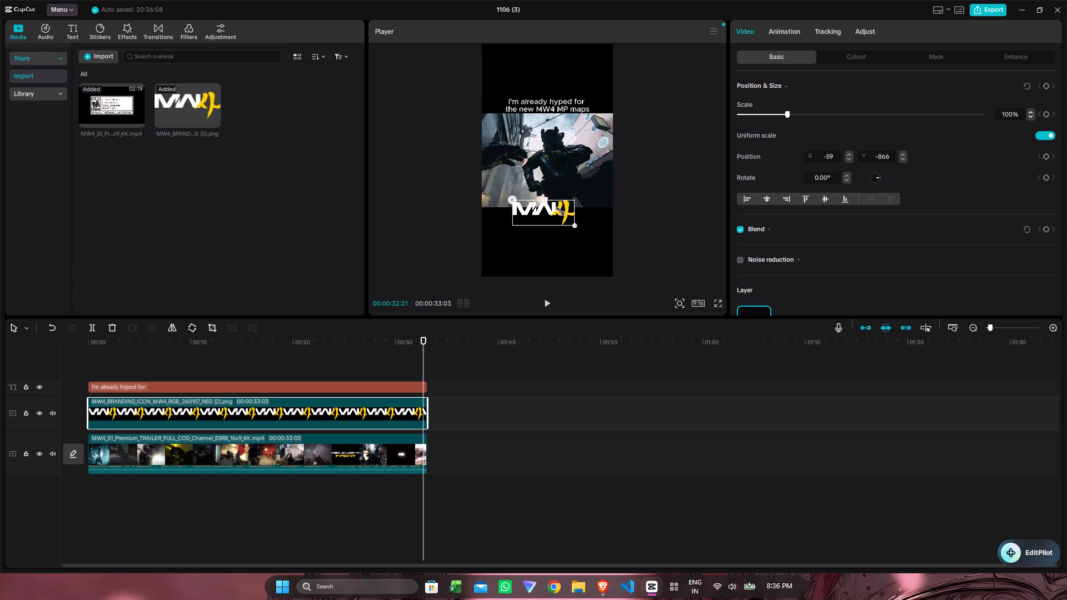
left_click_drag(558, 209, 557, 209)
left_click_drag(544, 206, 547, 213)
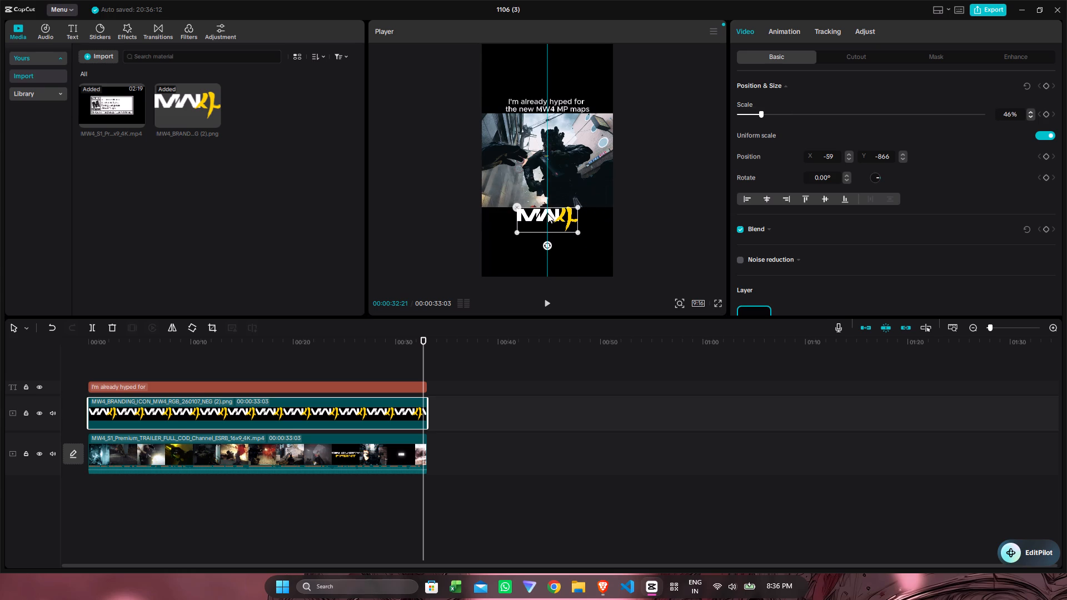
left_click_drag(547, 213, 547, 212)
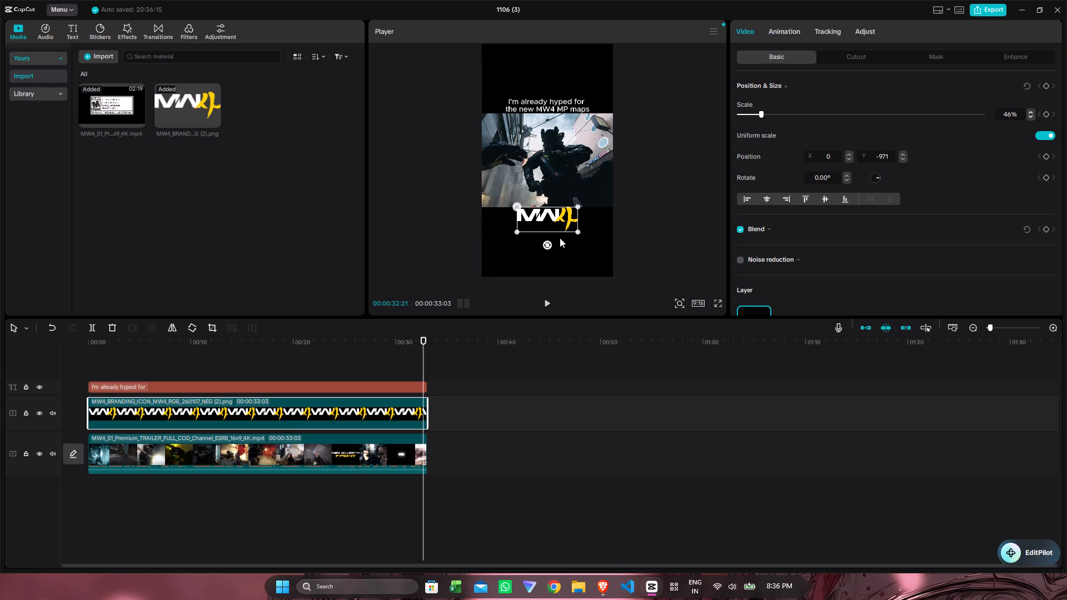
left_click(577, 251)
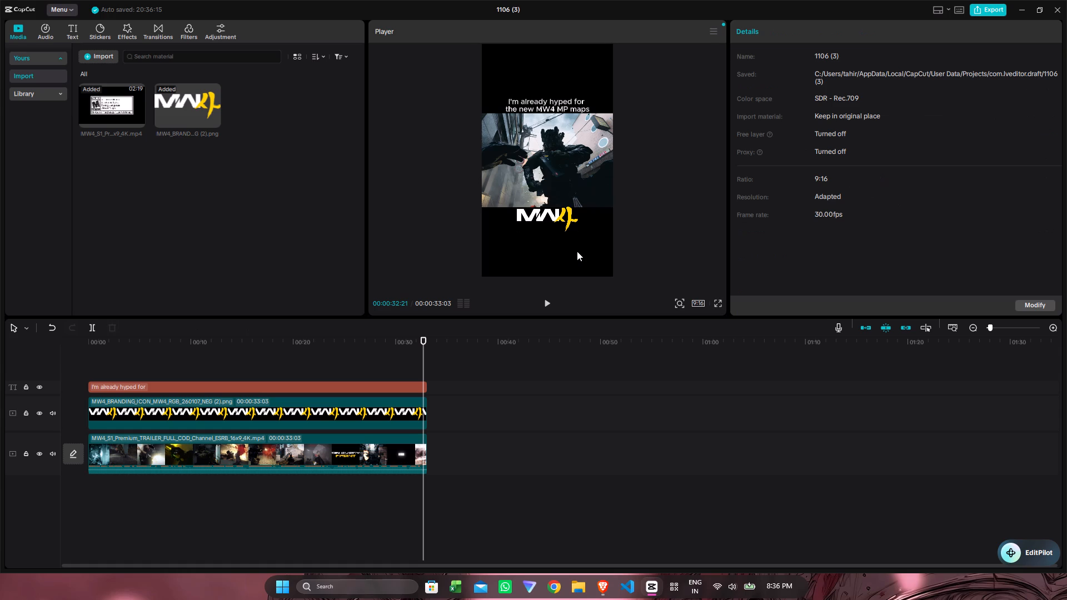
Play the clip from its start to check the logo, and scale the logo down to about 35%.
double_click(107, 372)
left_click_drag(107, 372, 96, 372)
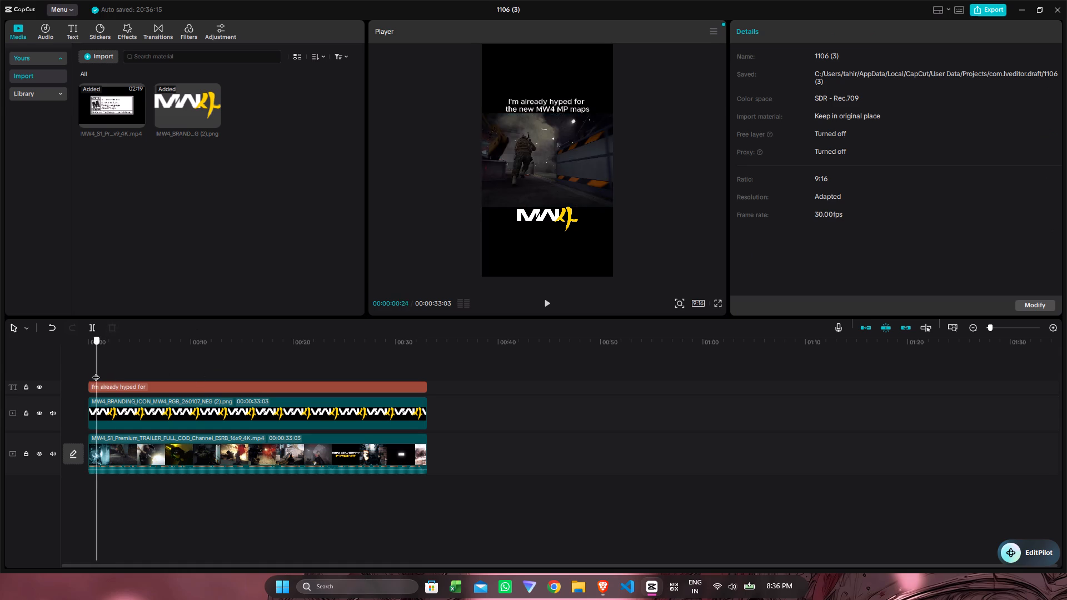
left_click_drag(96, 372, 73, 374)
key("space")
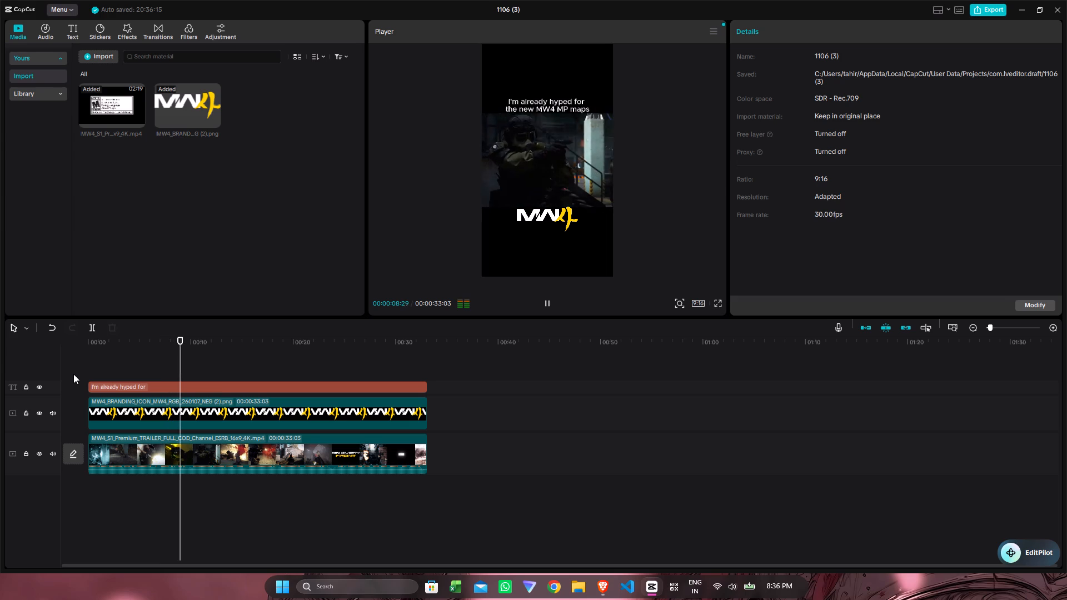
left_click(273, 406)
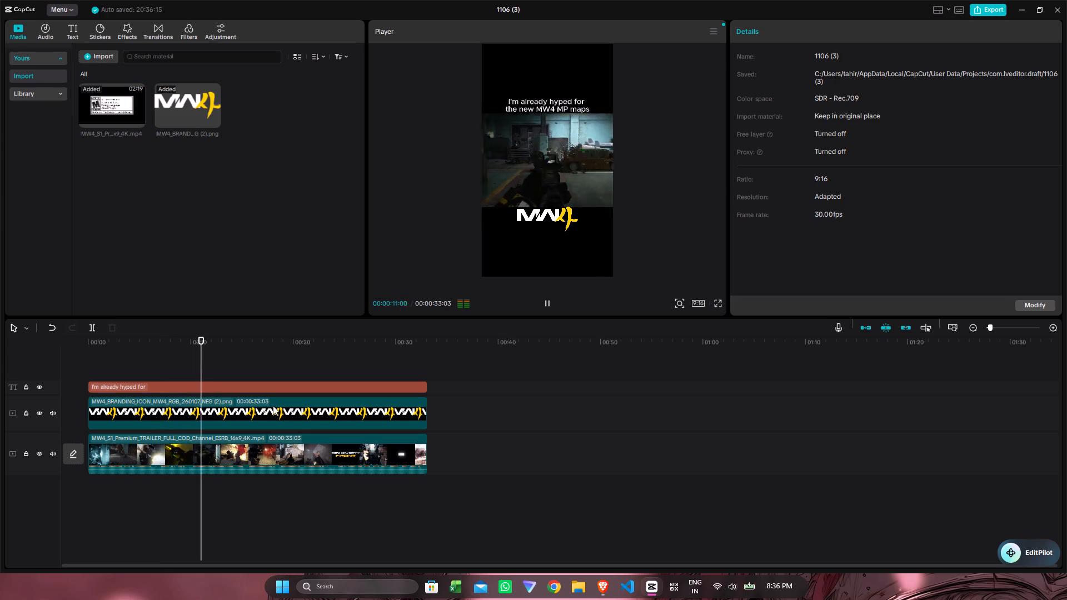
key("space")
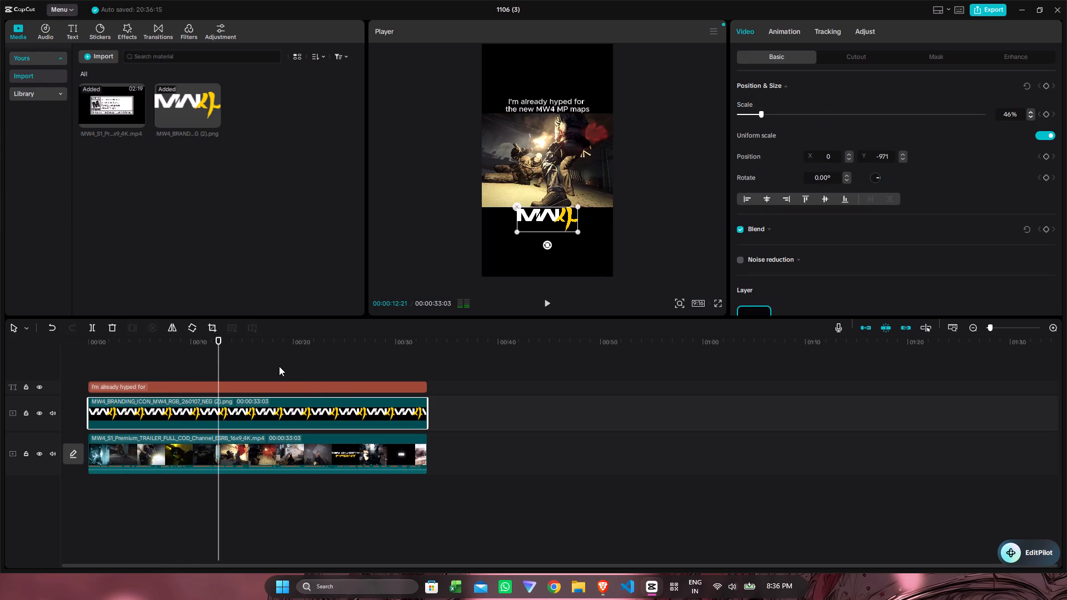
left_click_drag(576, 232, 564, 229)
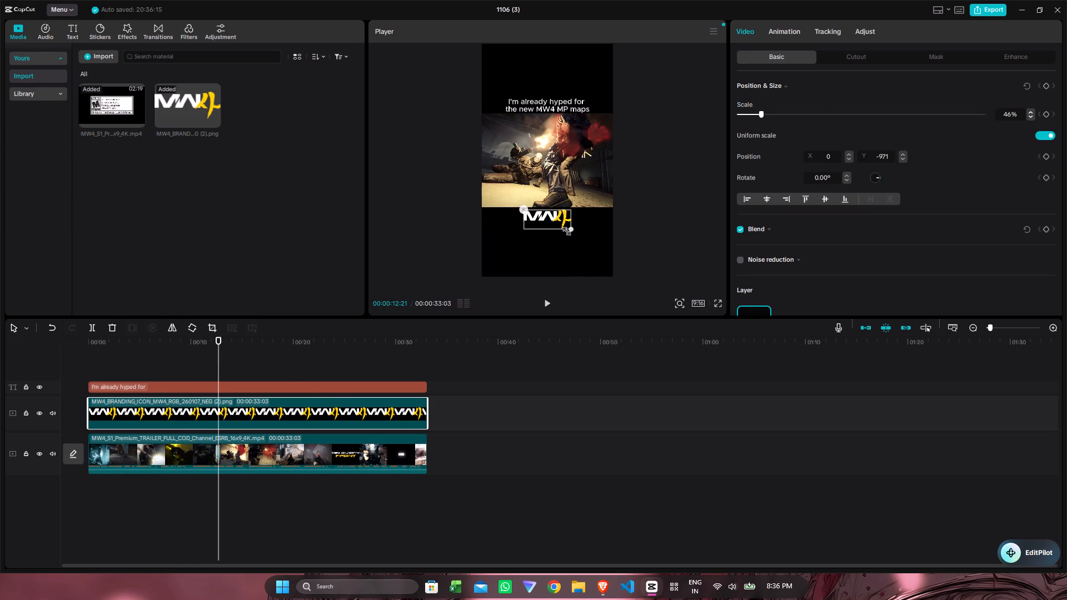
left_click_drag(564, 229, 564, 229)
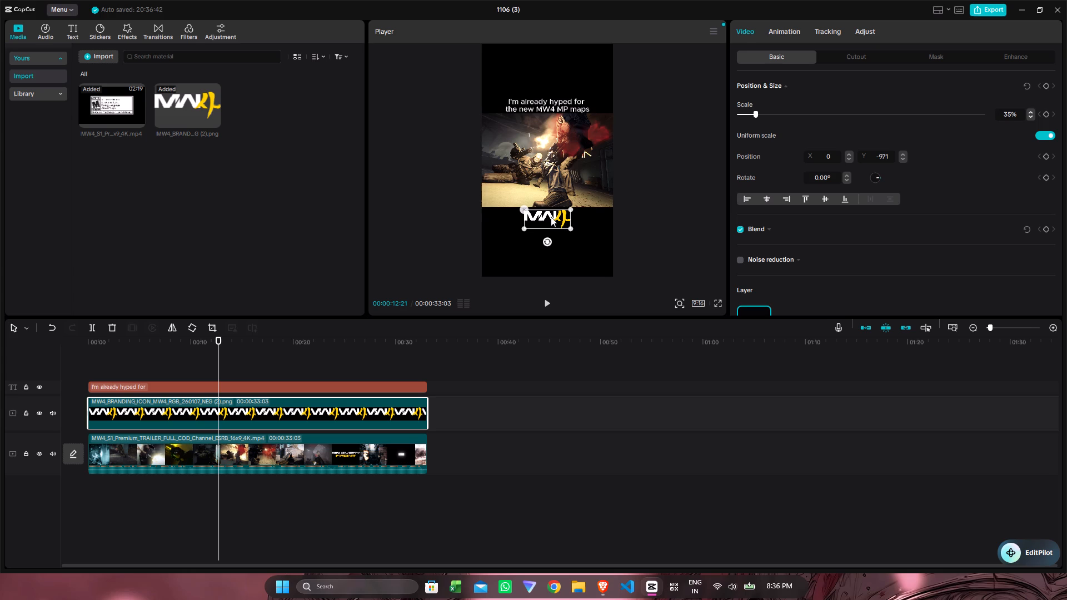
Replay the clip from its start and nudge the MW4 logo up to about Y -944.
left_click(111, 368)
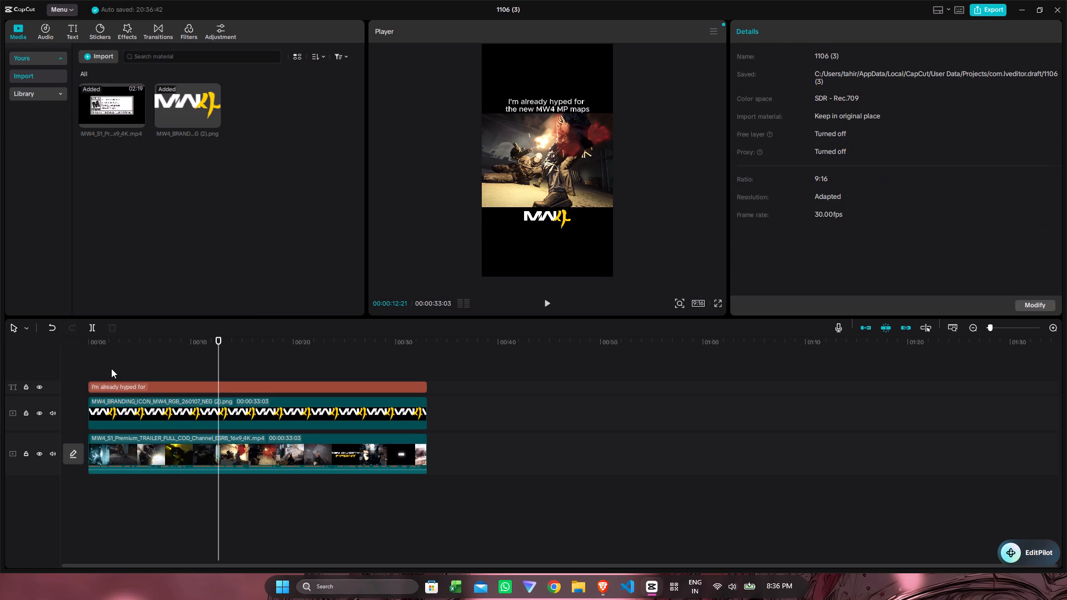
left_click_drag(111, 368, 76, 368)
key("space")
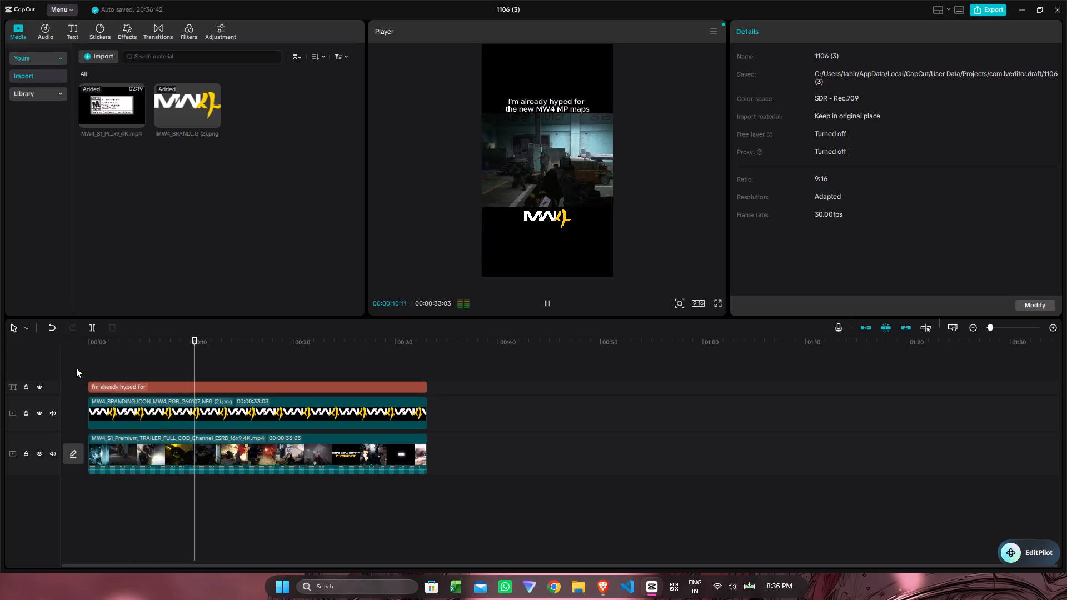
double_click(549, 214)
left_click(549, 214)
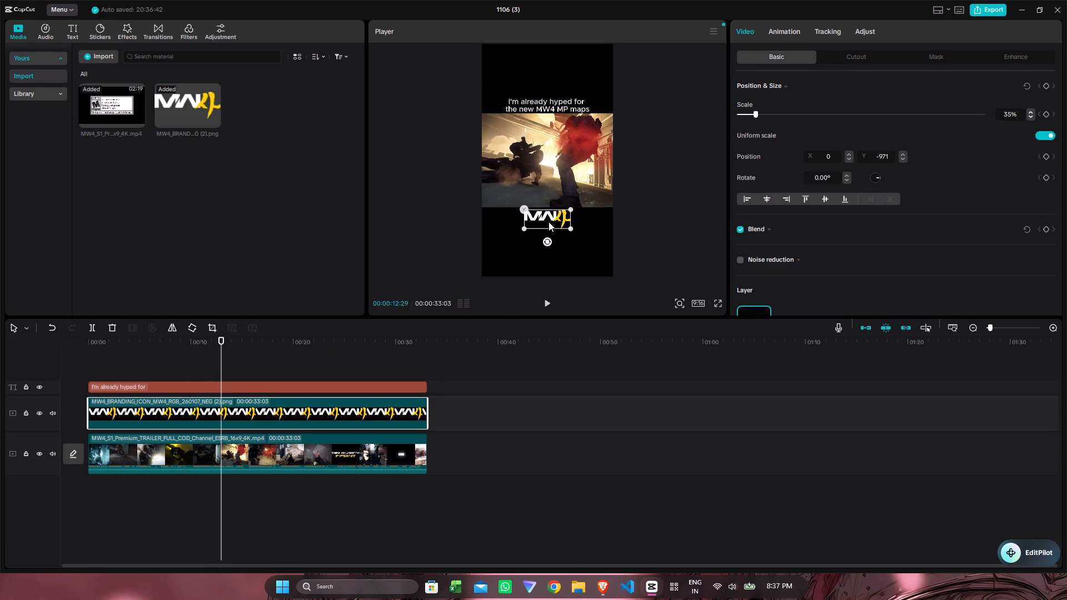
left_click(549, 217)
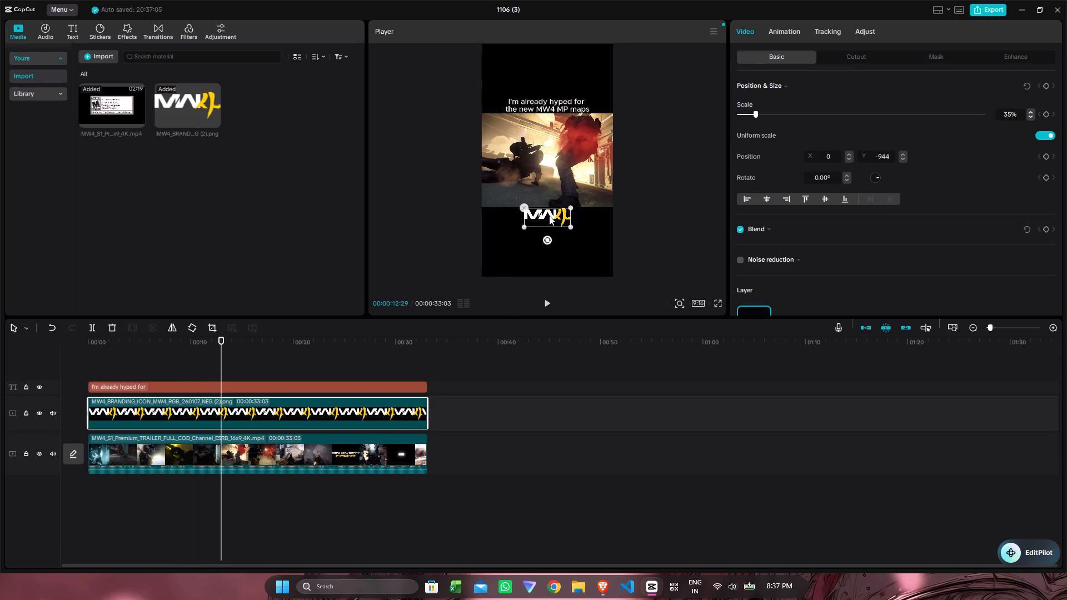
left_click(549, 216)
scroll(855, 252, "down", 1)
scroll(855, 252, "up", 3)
Scale the MW4 logo to about 27% and place it centred below the footage with a gap, at about Y -1031.
left_click_drag(547, 215, 550, 224)
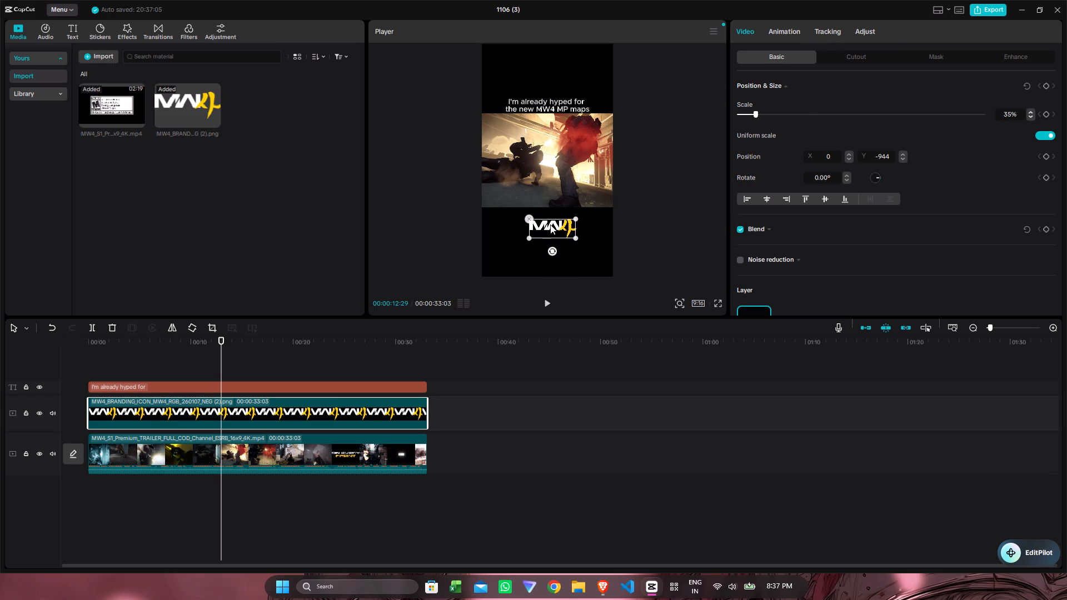
left_click_drag(550, 224, 547, 224)
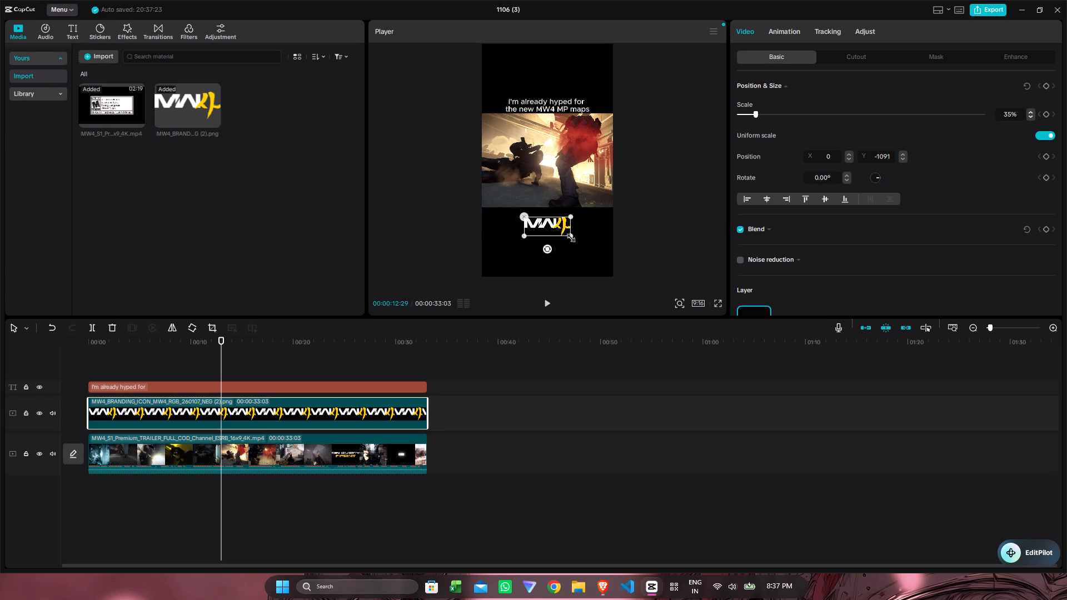
left_click_drag(569, 236, 558, 234)
left_click(546, 227)
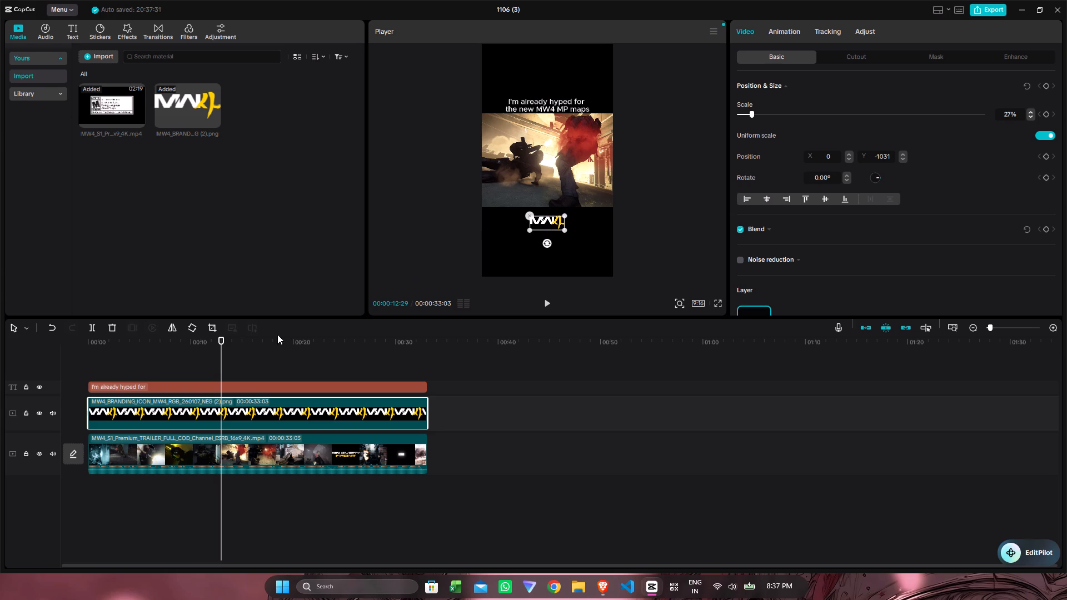
Play the full clip from start to end to review the caption, footage and logo together.
double_click(111, 372)
left_click_drag(111, 372, 101, 373)
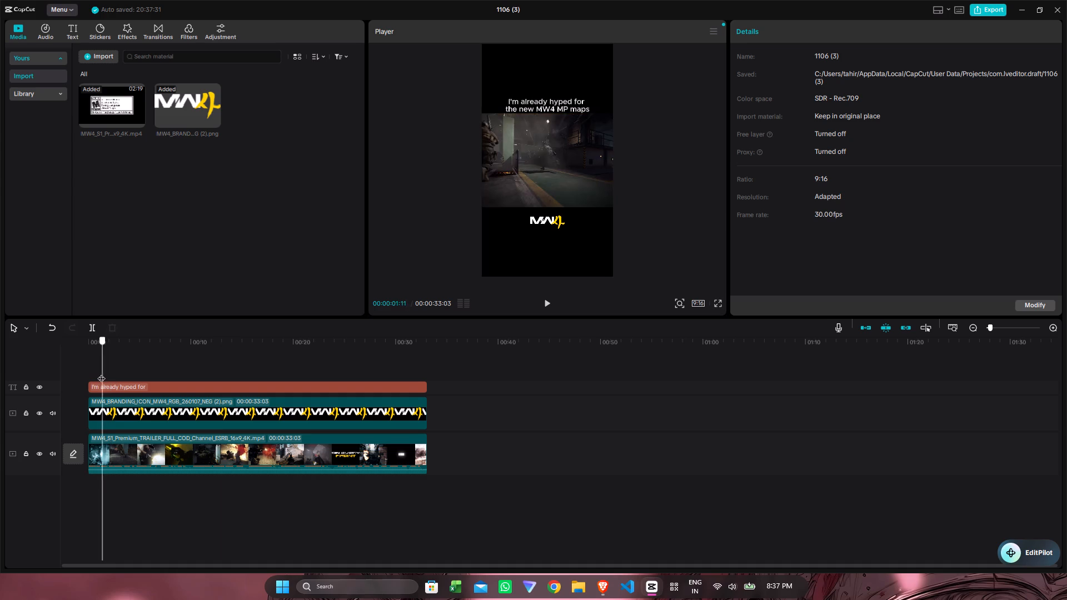
left_click_drag(101, 373, 84, 377)
key("space")
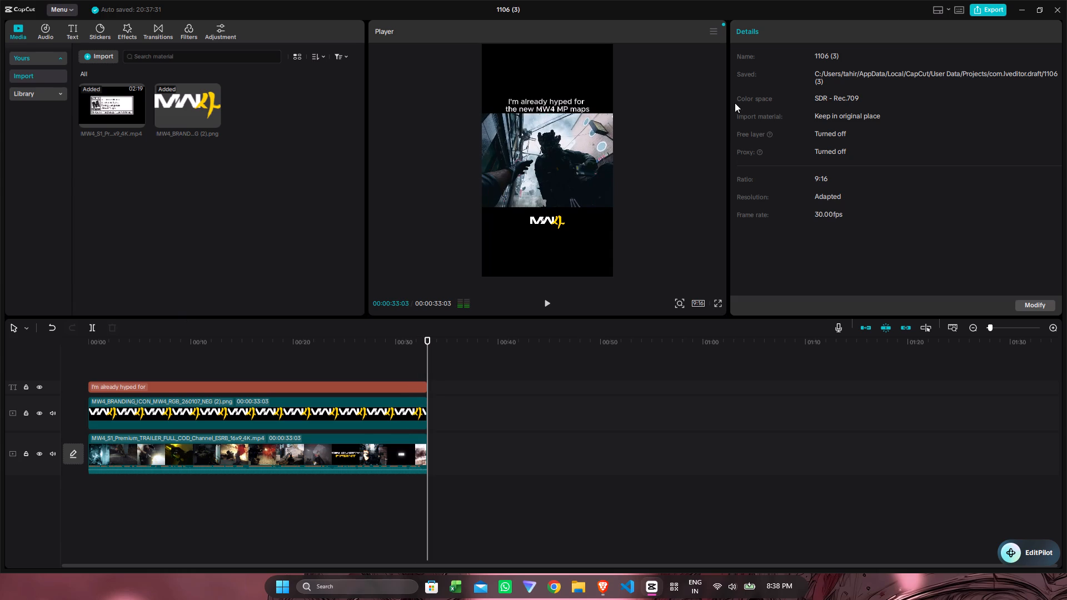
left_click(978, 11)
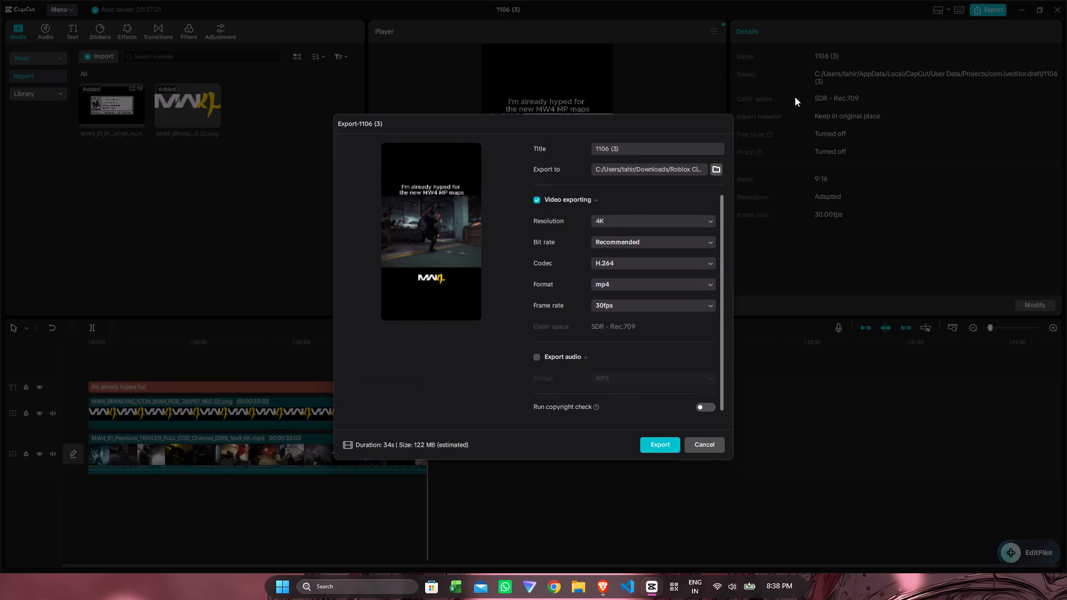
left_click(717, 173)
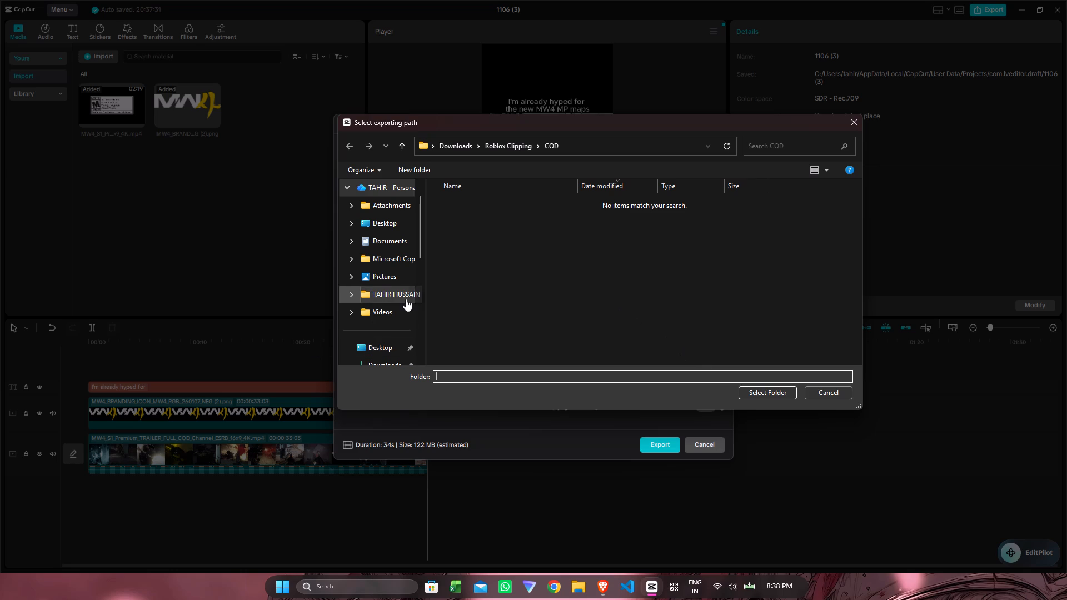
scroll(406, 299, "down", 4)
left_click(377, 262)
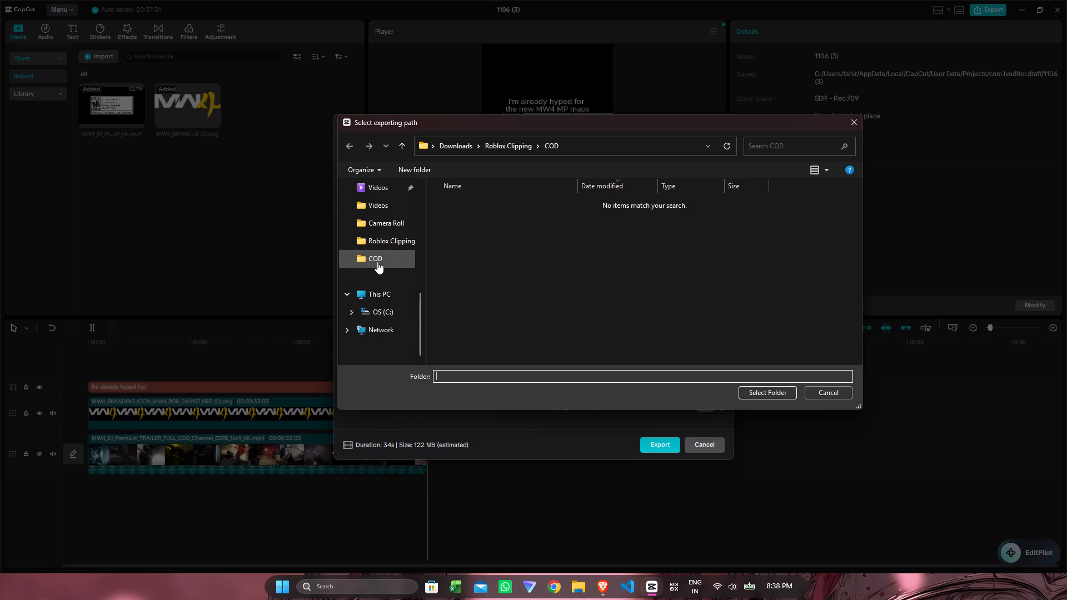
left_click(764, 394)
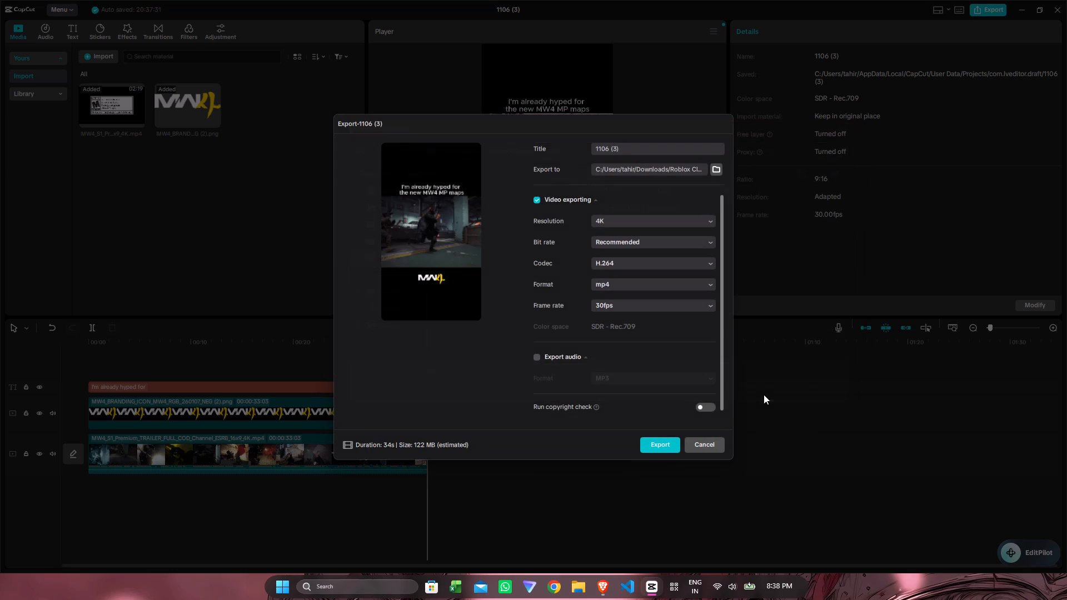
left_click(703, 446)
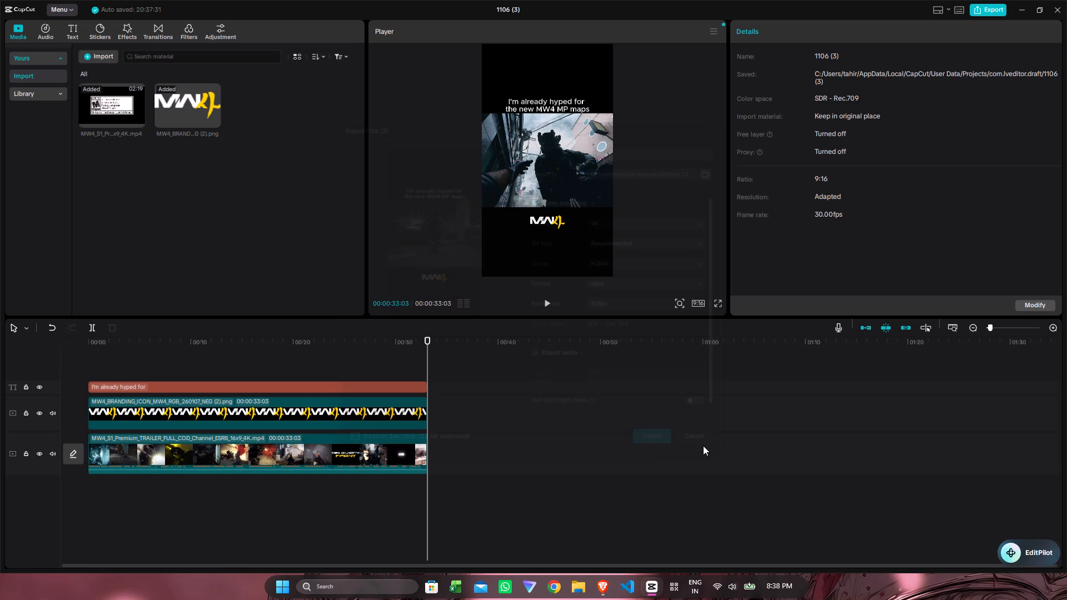
Export the clip as 1106 (3) in 4K, H.264 mp4 at 30fps, and dismiss the sharing options.
left_click(988, 15)
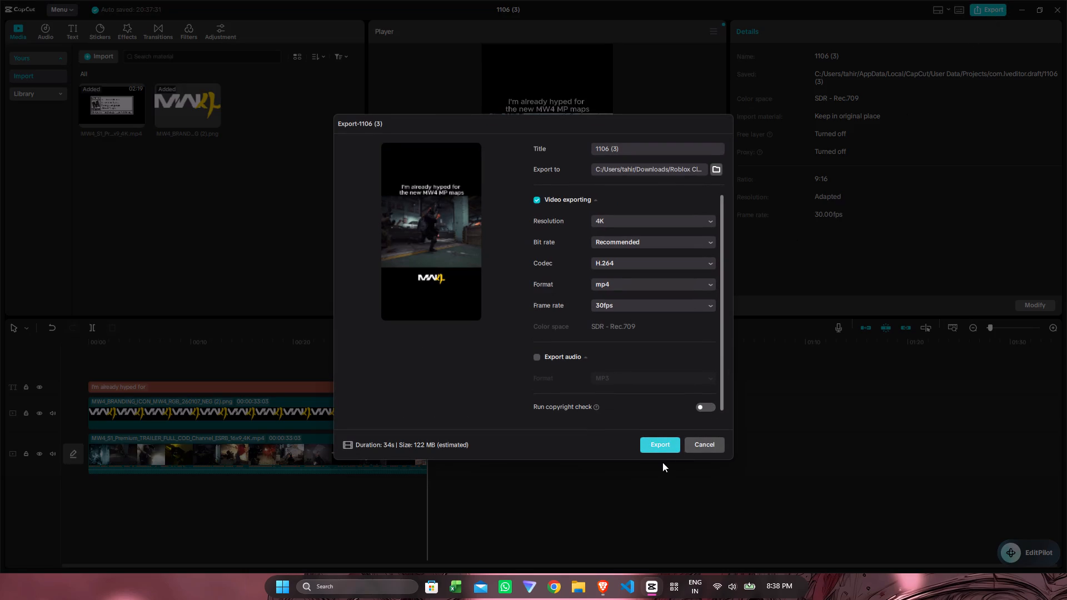
left_click(663, 451)
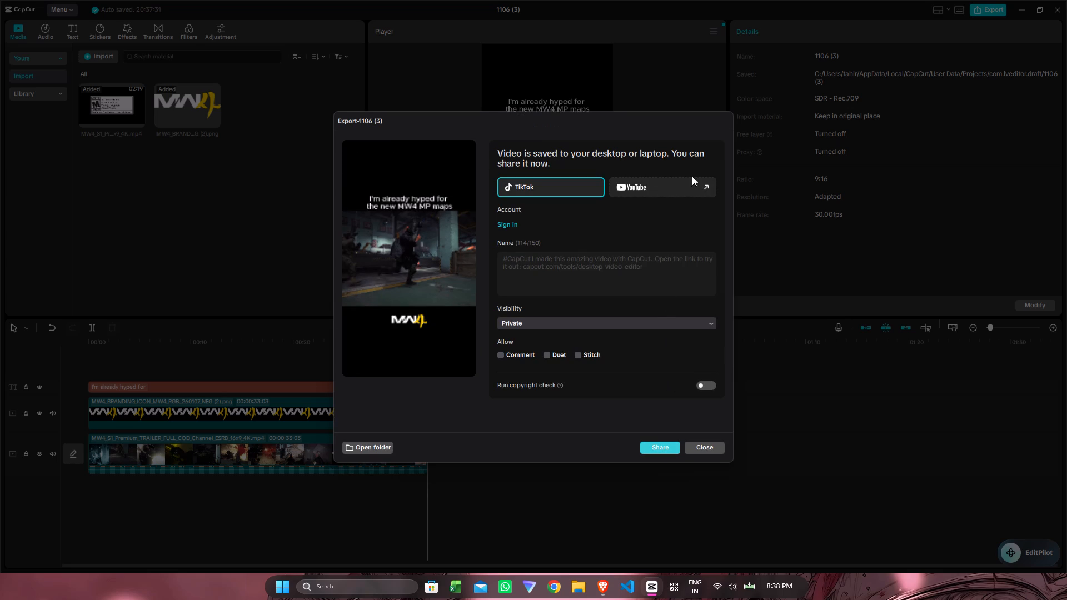
left_click(706, 449)
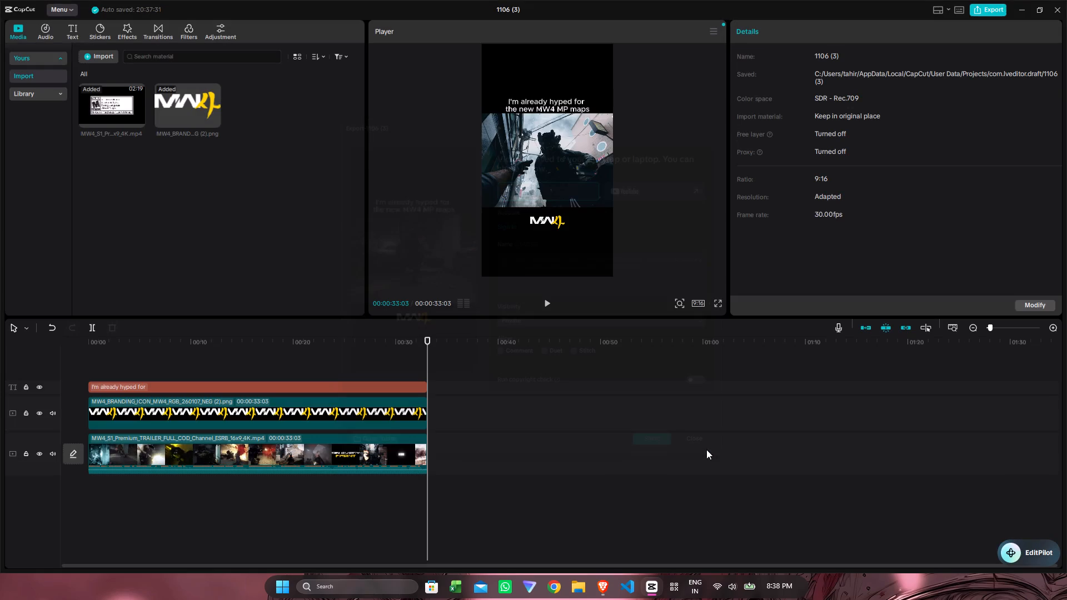
Close the 1106 (3) project and minimise the CapCut home window.
left_click(1055, 12)
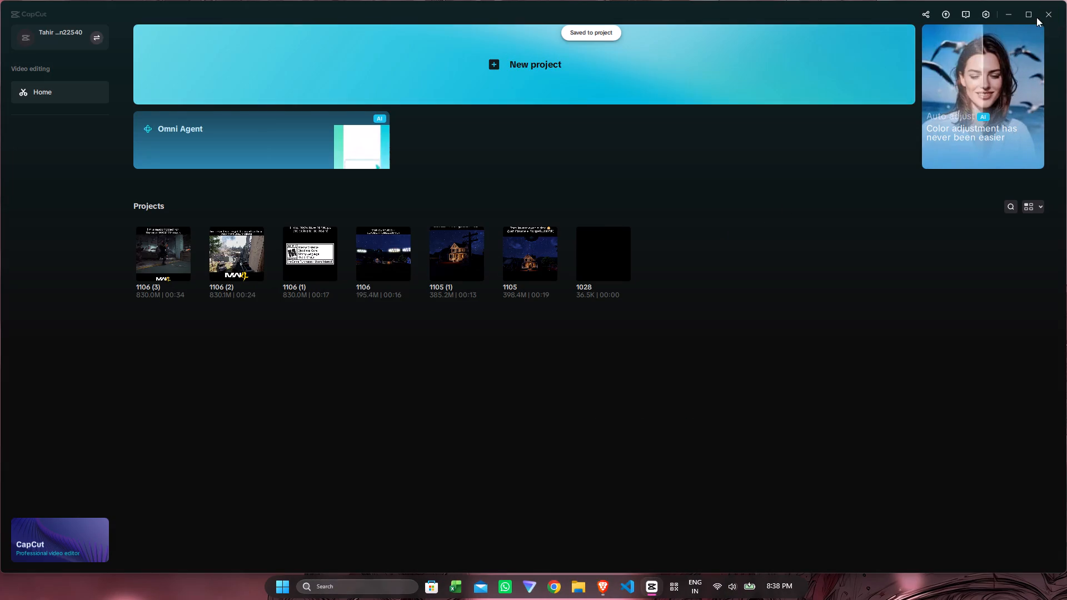
left_click(1013, 12)
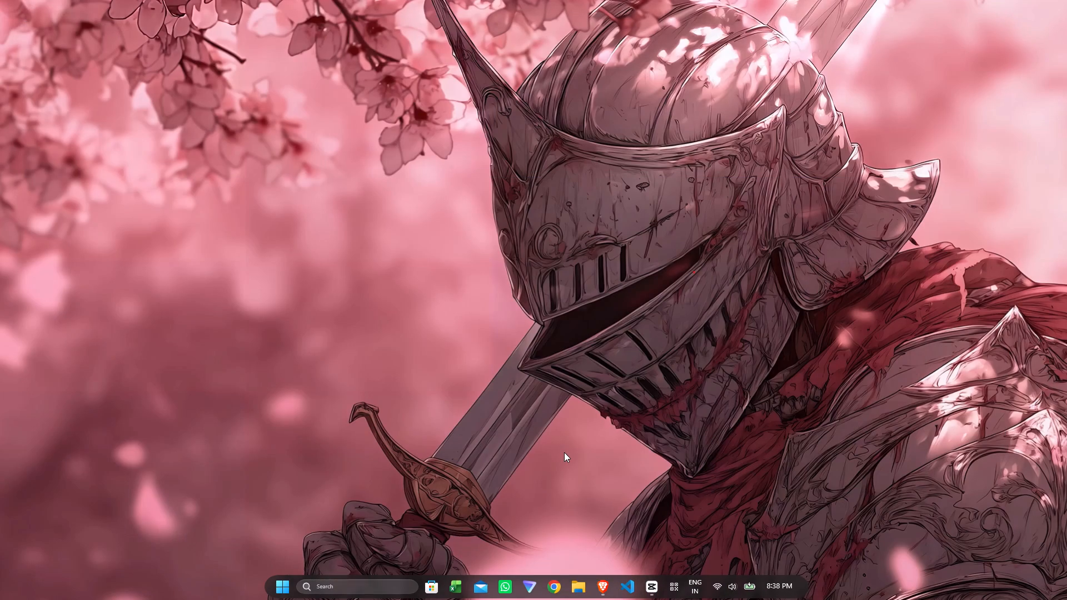
Switch to Brave and review the caption, FTC disclosure, on-screen text and editing rules in the MW4 Season 01 Trailer Clipping document.
left_click(600, 588)
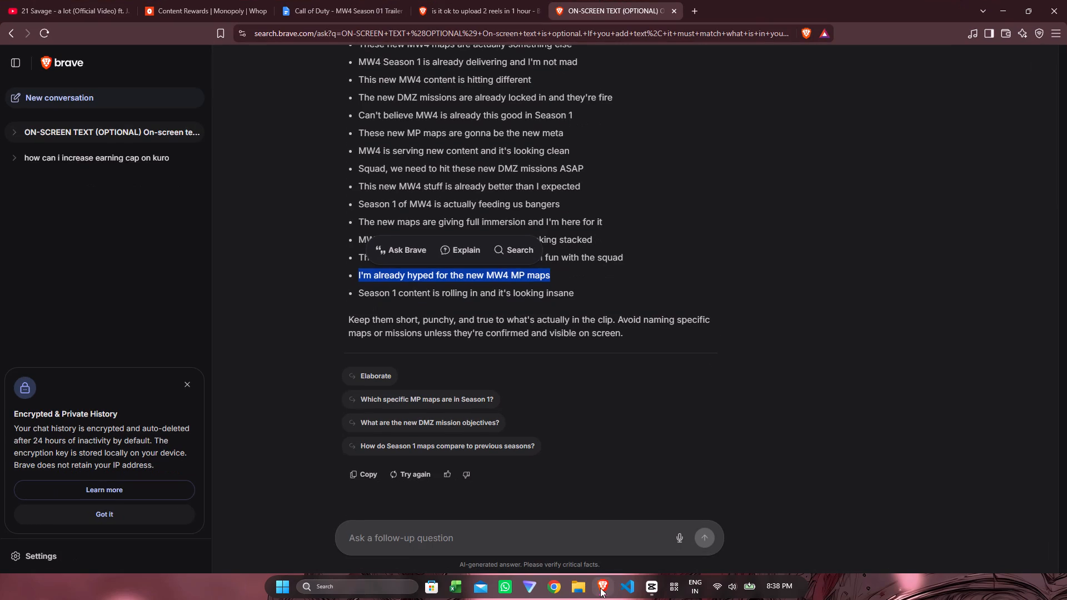
scroll(443, 303, "up", 4)
left_click(491, 1)
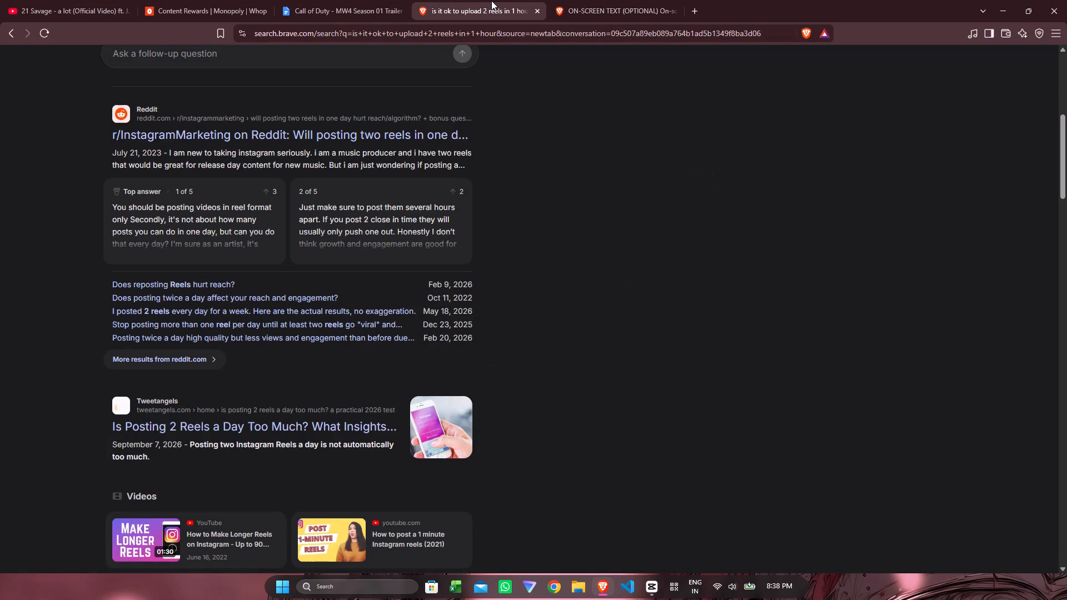
left_click(337, 0)
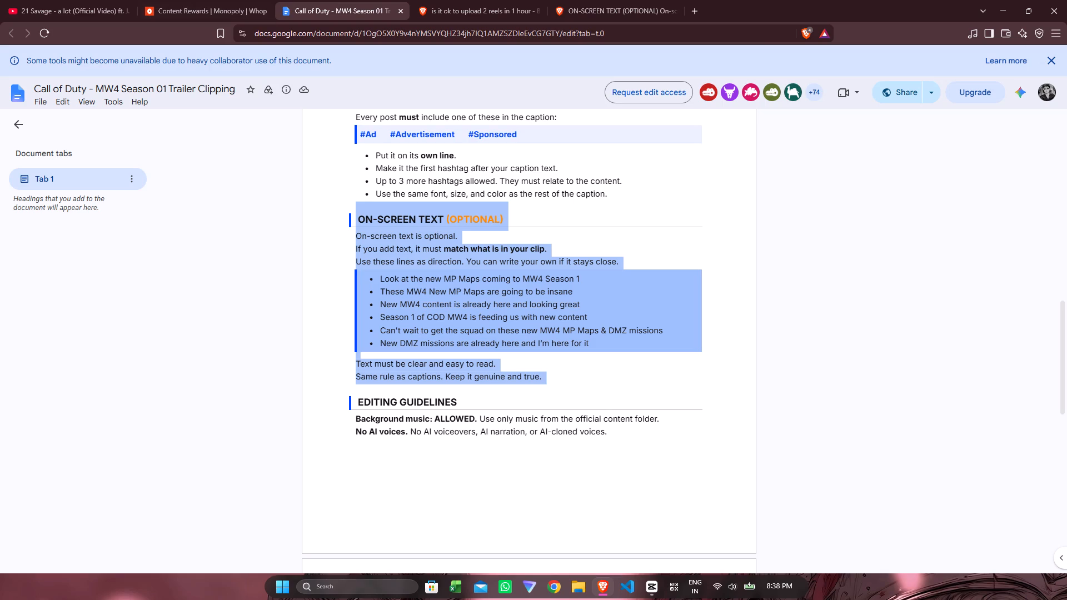
left_click(296, 205)
scroll(402, 275, "up", 2)
scroll(402, 275, "down", 1)
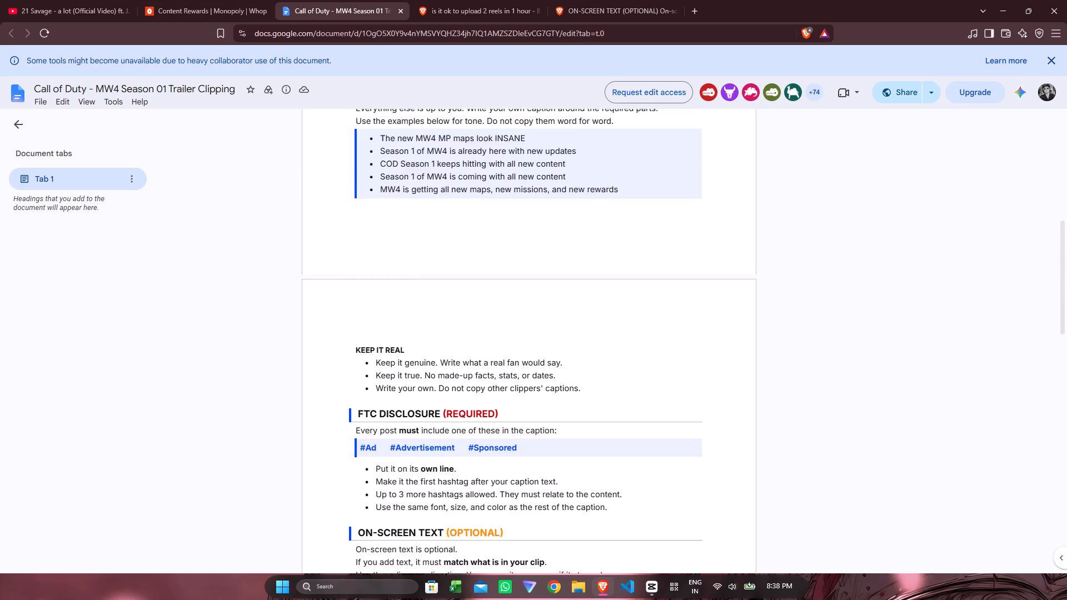
scroll(402, 275, "down", 2)
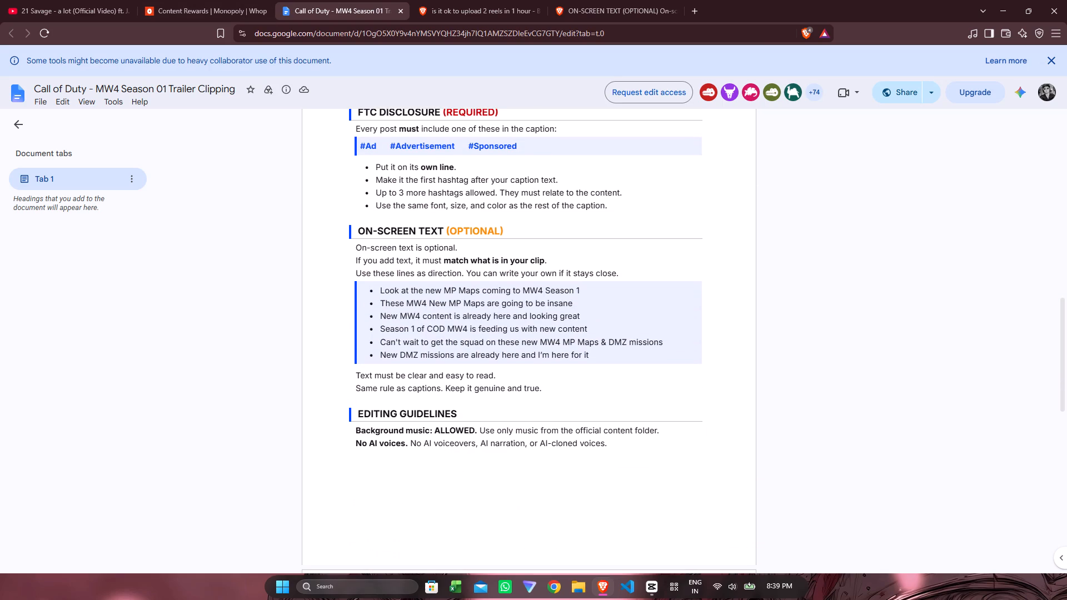
scroll(402, 275, "up", 6)
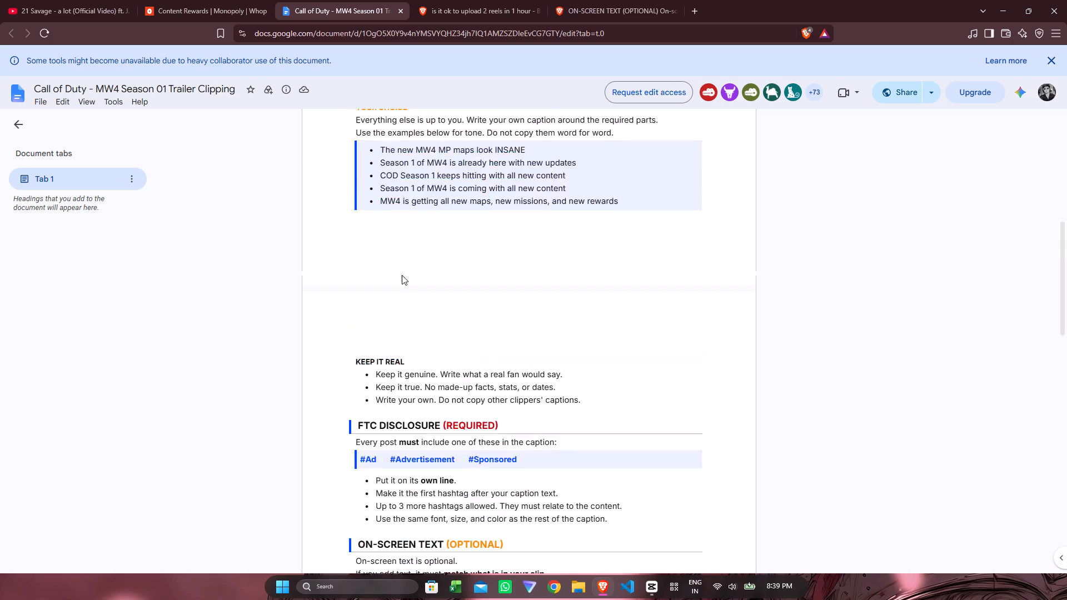
Resume the paused 21 Savage video on YouTube and skip to the next track in the mix.
left_click(186, 0)
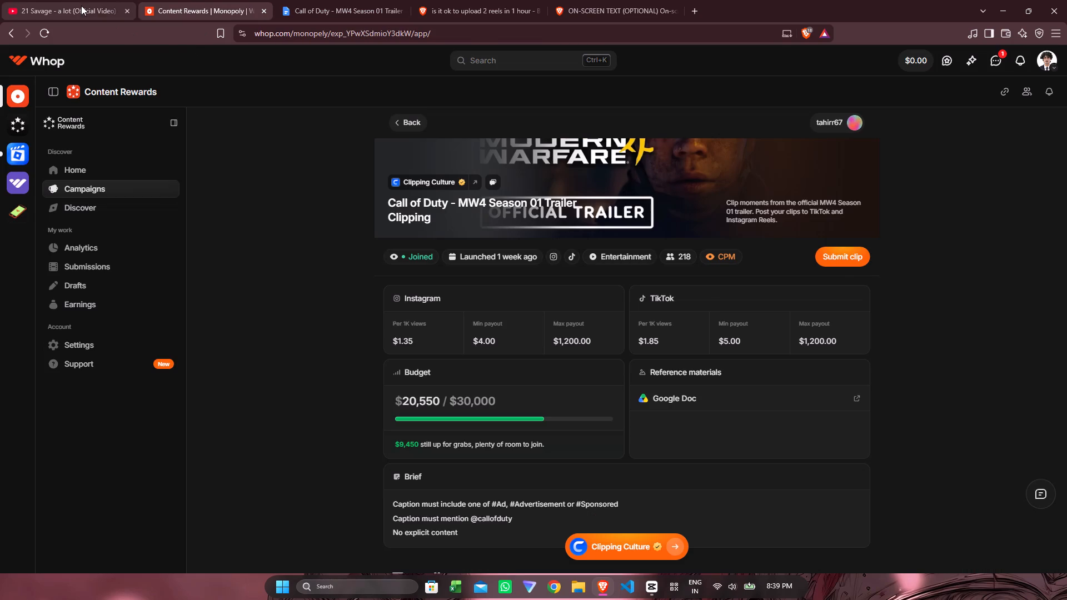
left_click(81, 5)
left_click(177, 144)
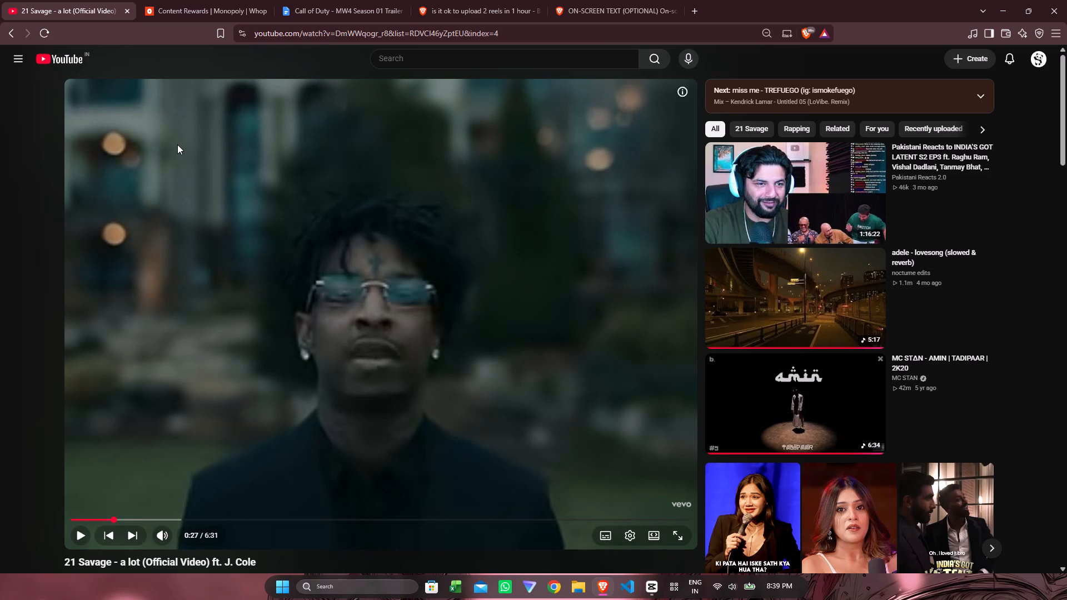
left_click(186, 16)
left_click(97, 0)
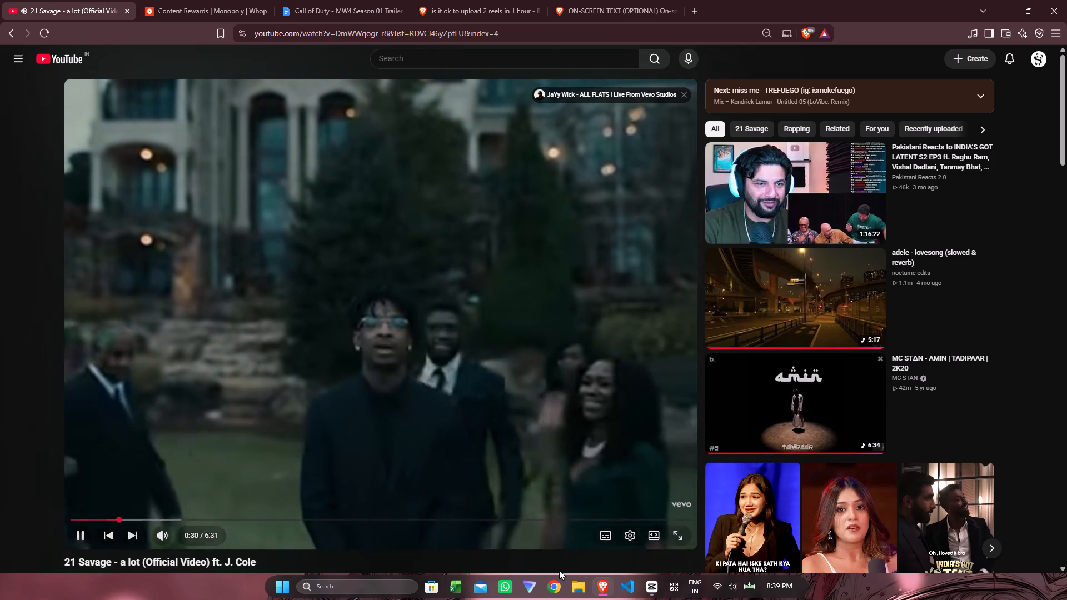
left_click(135, 538)
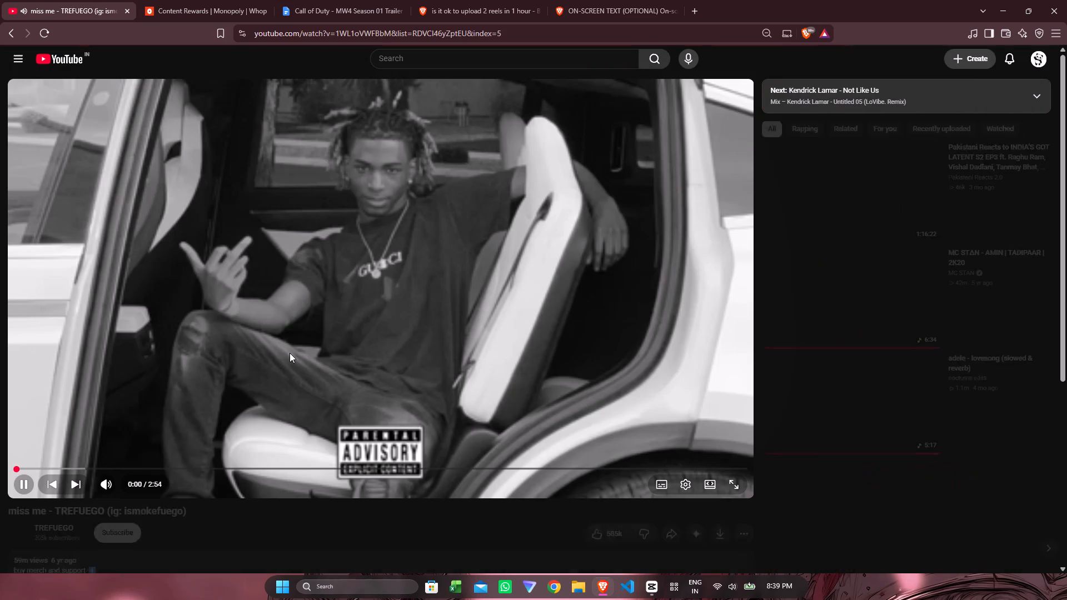
Examine the Whop Content Rewards analytics for views, submissions, approvals, likes, comments and shares, including the daily views graph.
left_click(247, 0)
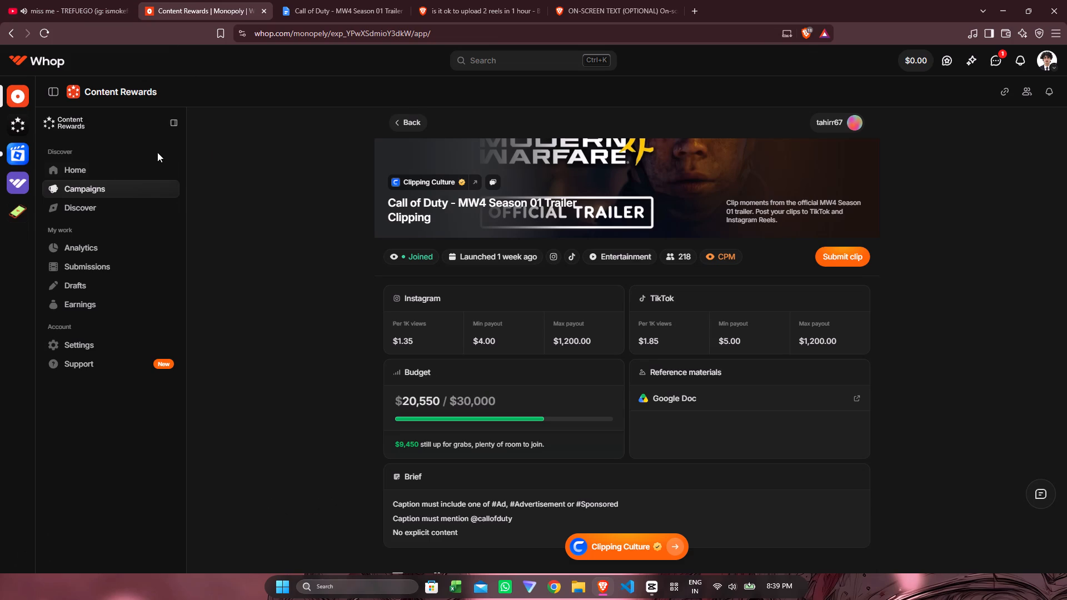
left_click(85, 244)
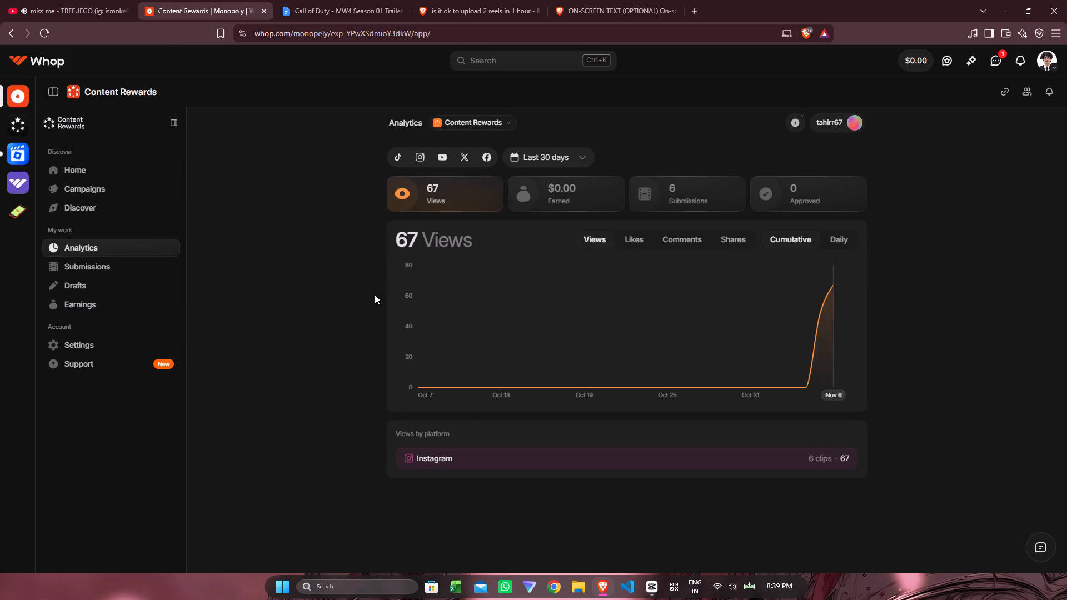
left_click(674, 191)
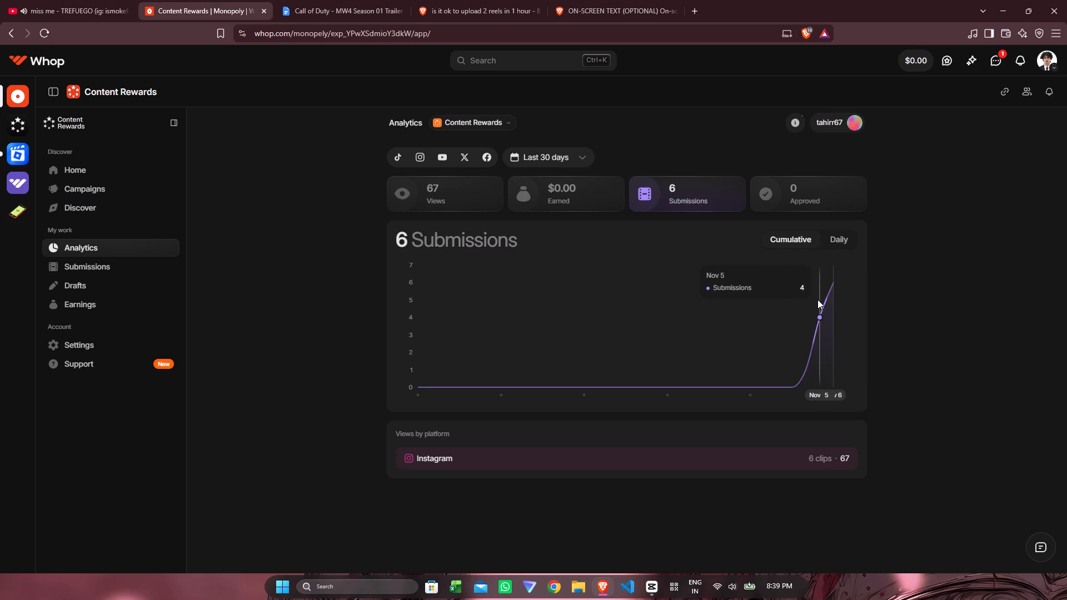
left_click(796, 197)
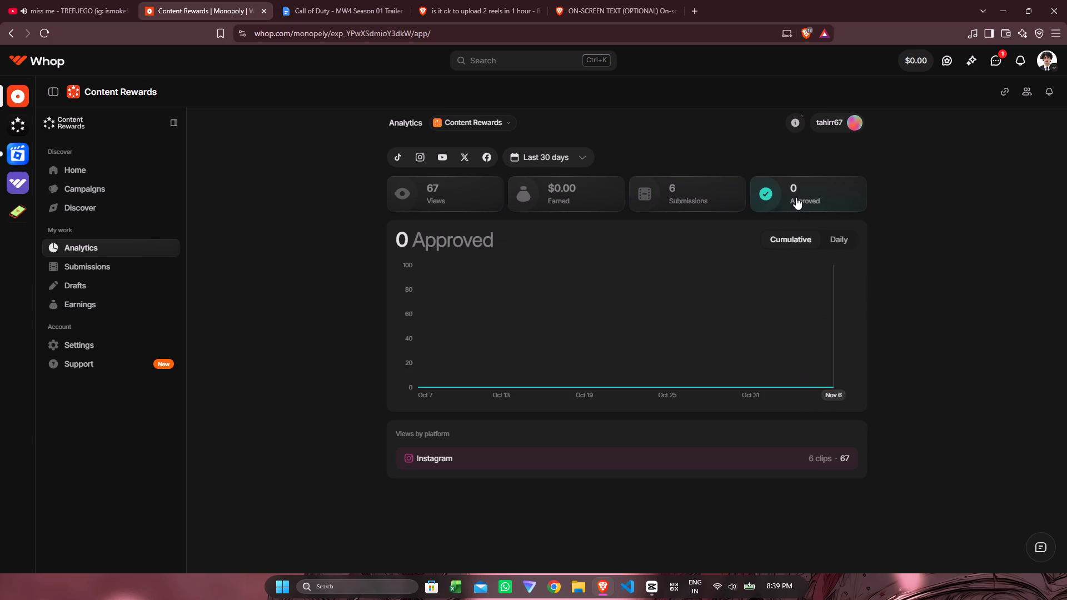
left_click(709, 193)
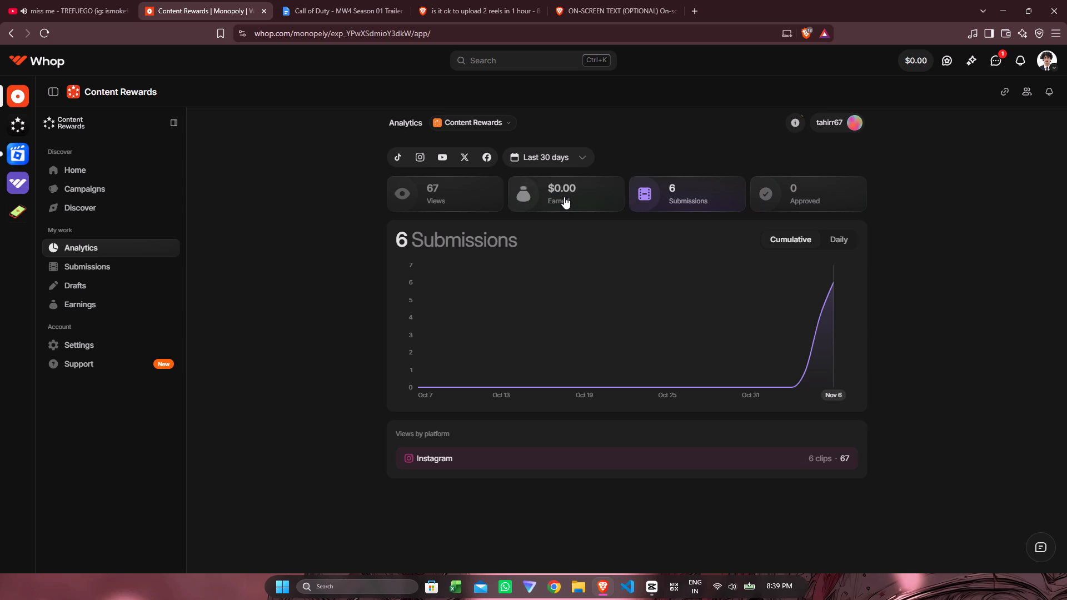
left_click(432, 186)
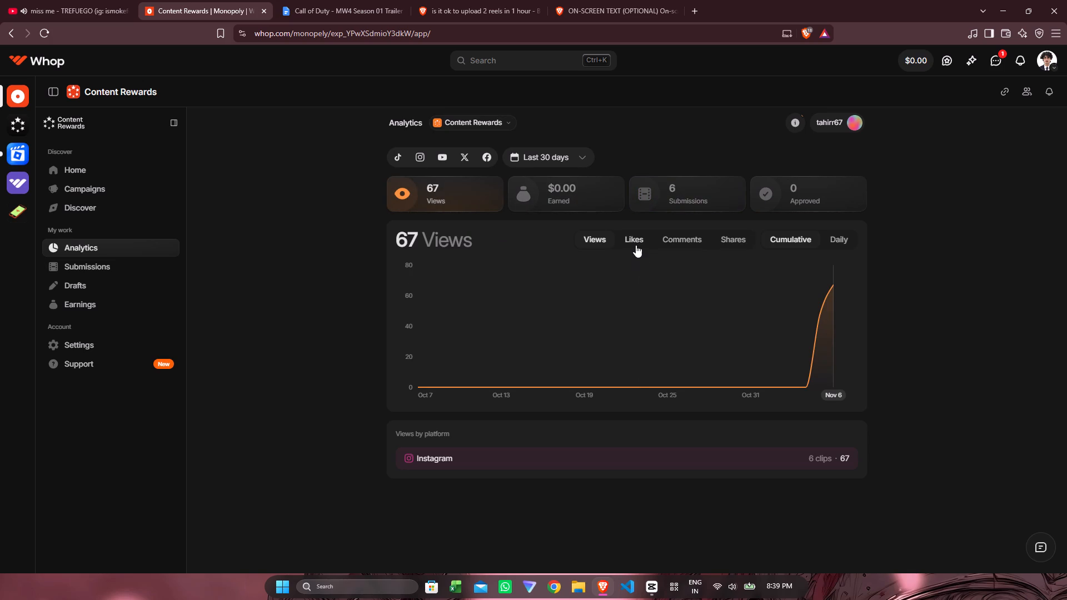
left_click(630, 237)
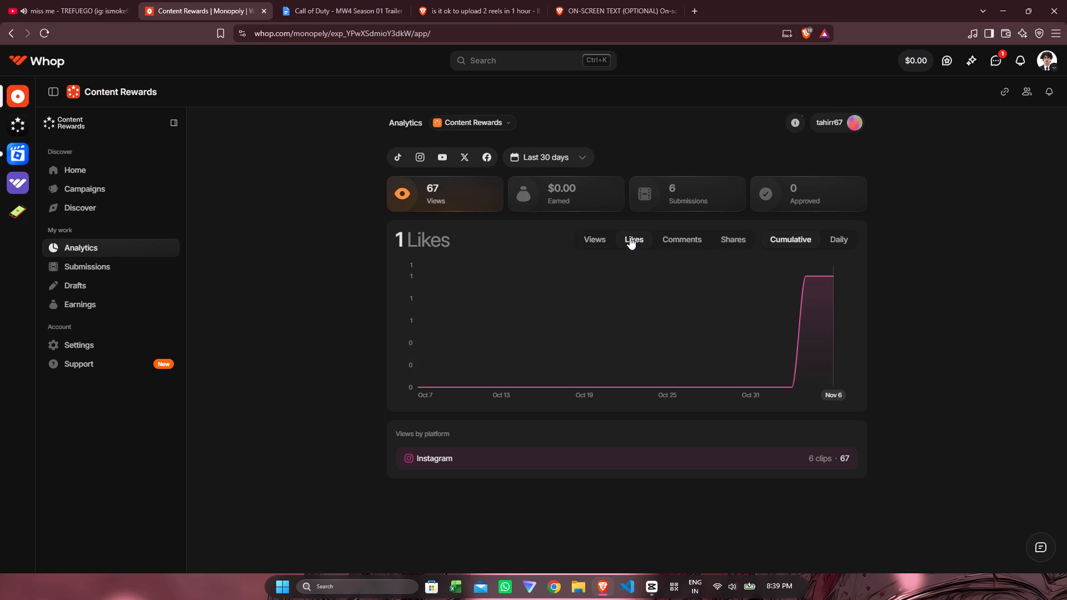
left_click(670, 242)
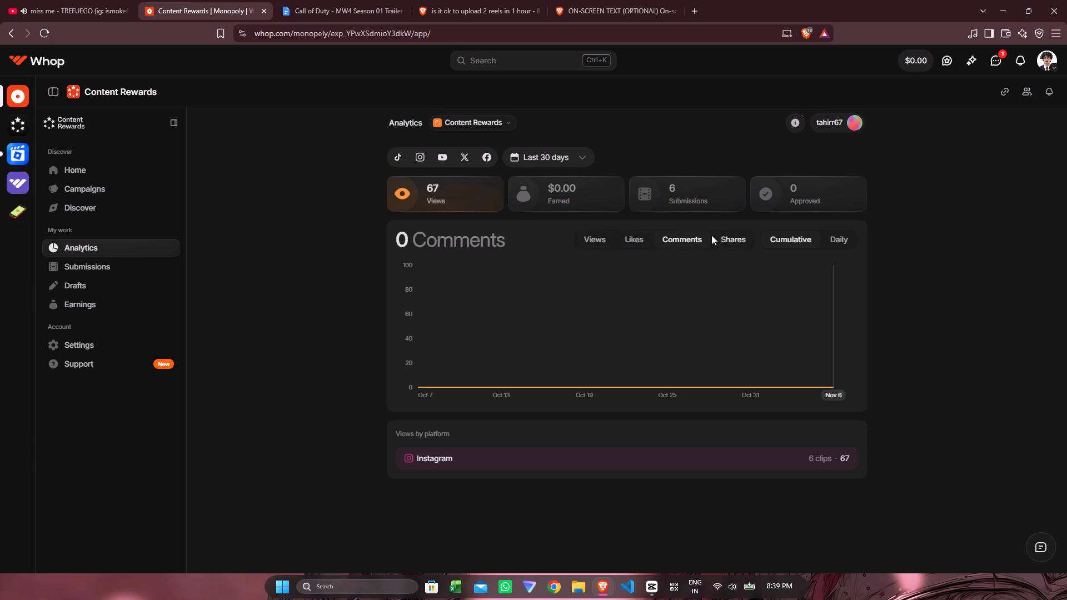
left_click(726, 236)
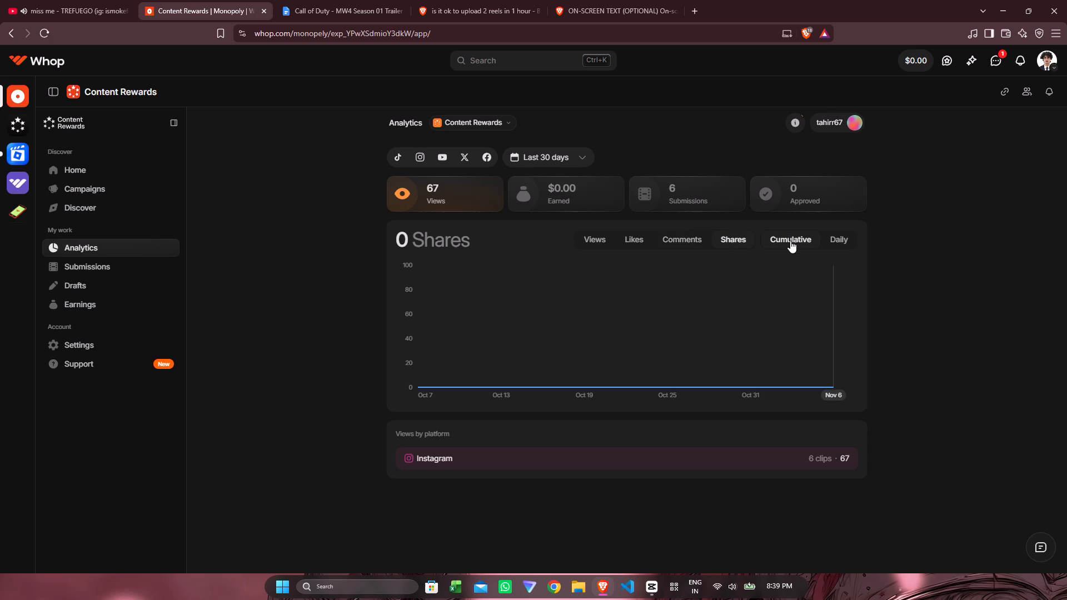
left_click(790, 241)
left_click(845, 237)
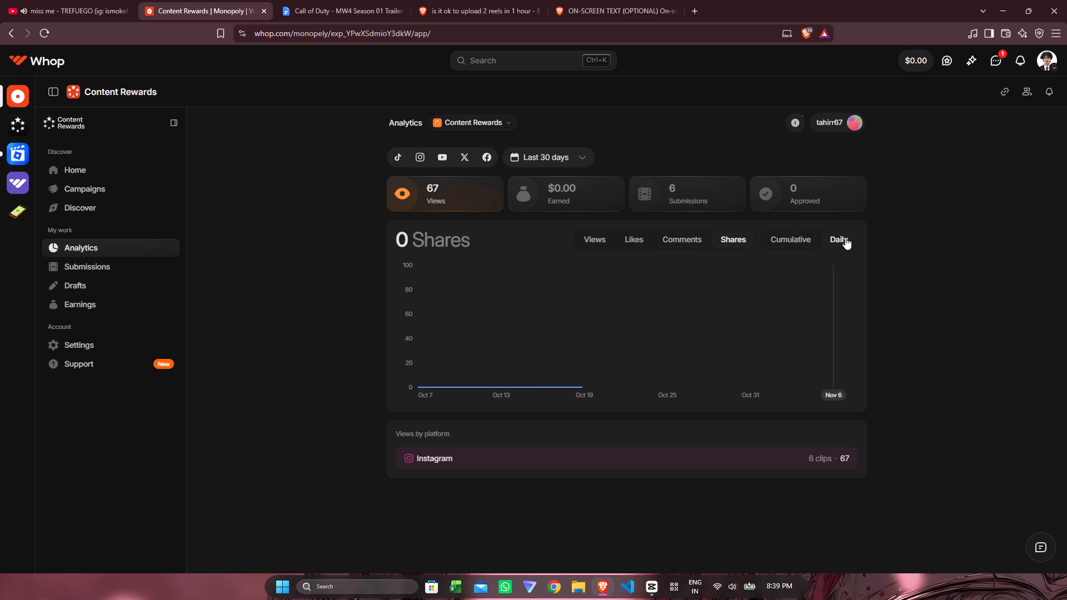
left_click(588, 239)
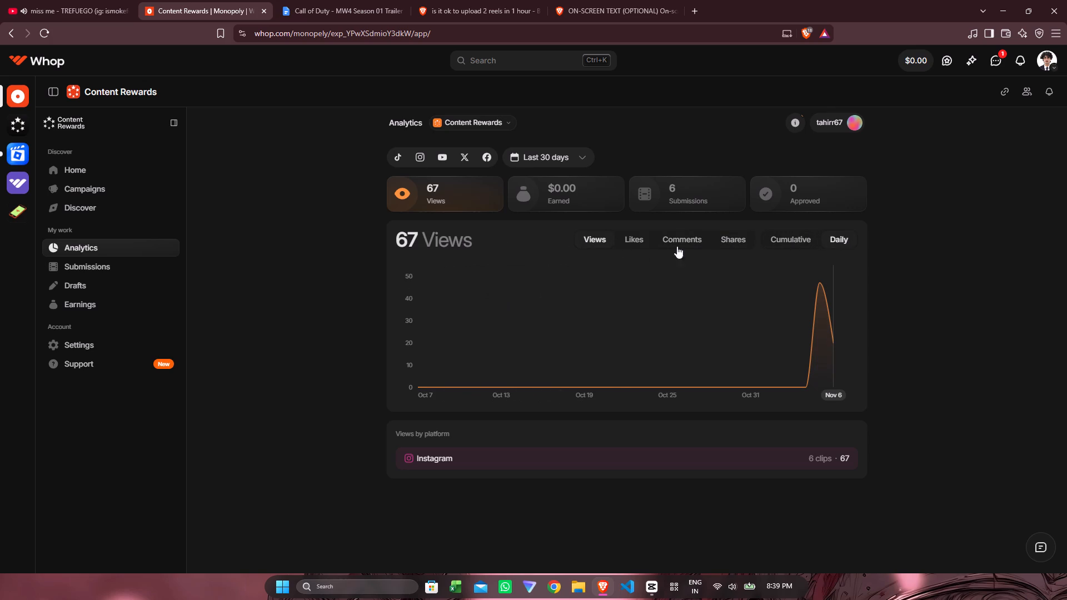
left_click_drag(785, 303, 812, 309)
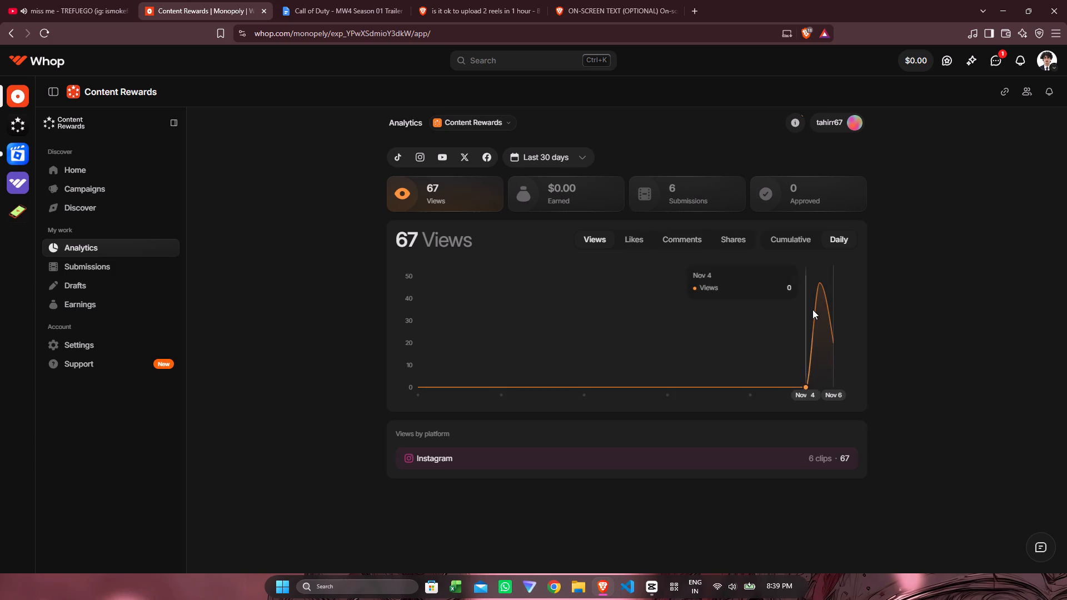
left_click_drag(812, 309, 826, 313)
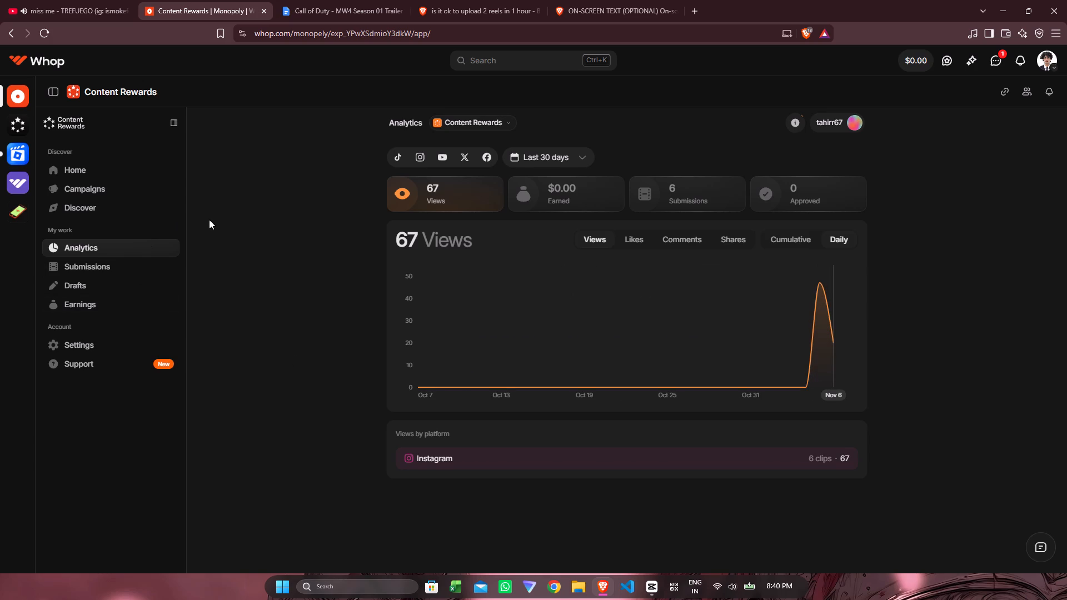
Look through the pending clip submissions and check the payout details of the Call of Duty MW4 Season 01 clip.
left_click(110, 267)
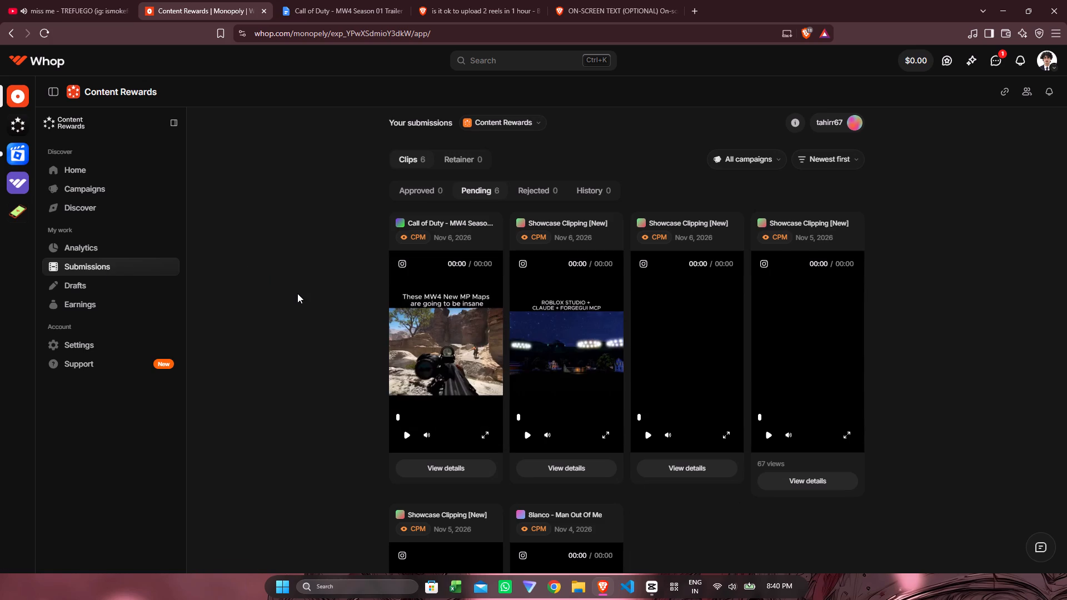
scroll(347, 356, "up", 1)
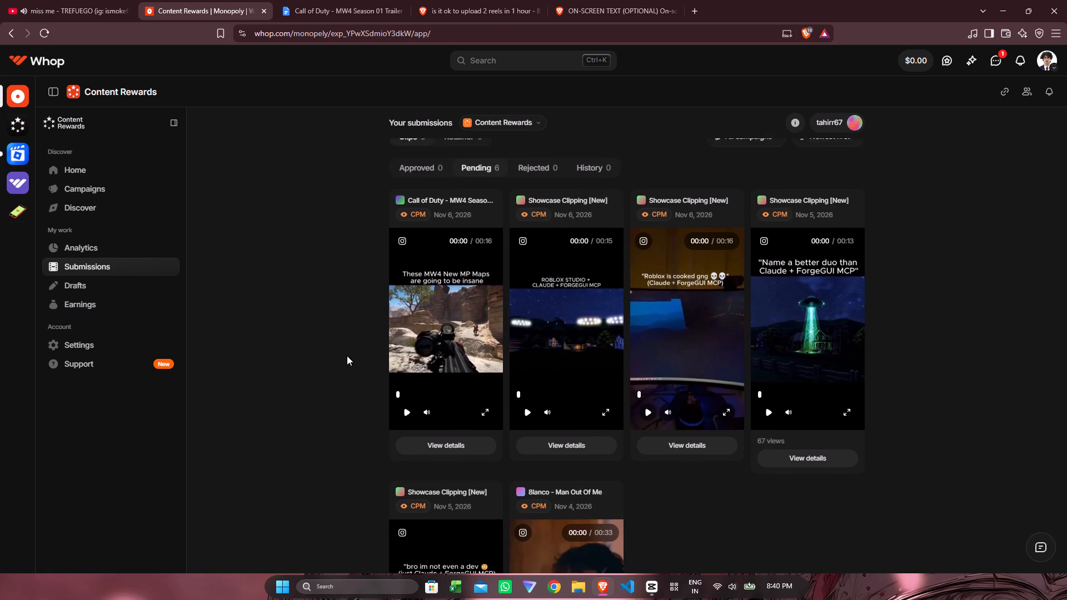
scroll(347, 356, "up", 2)
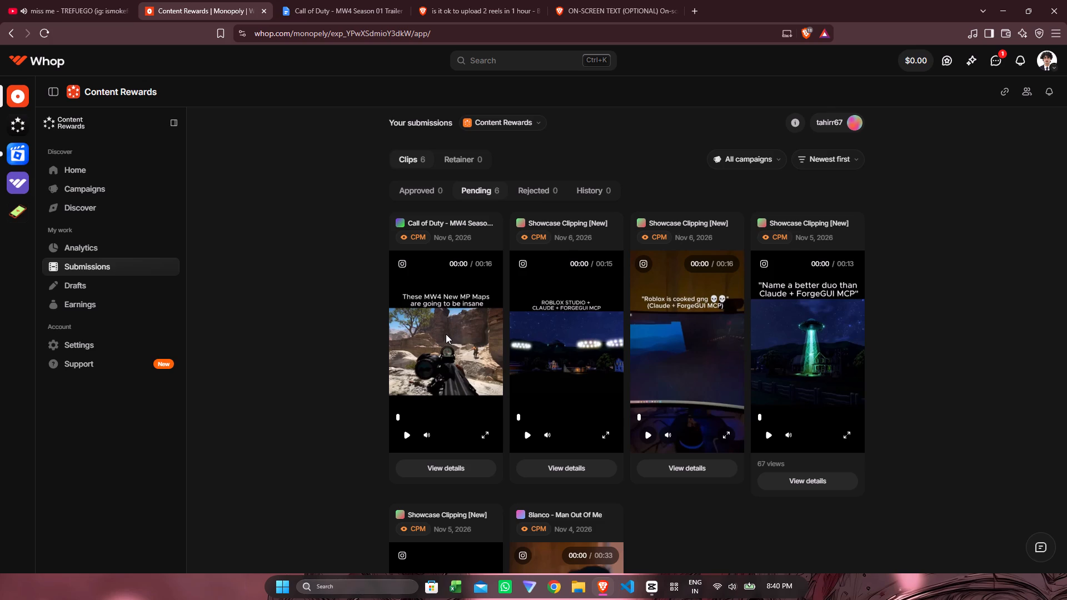
scroll(446, 334, "down", 1)
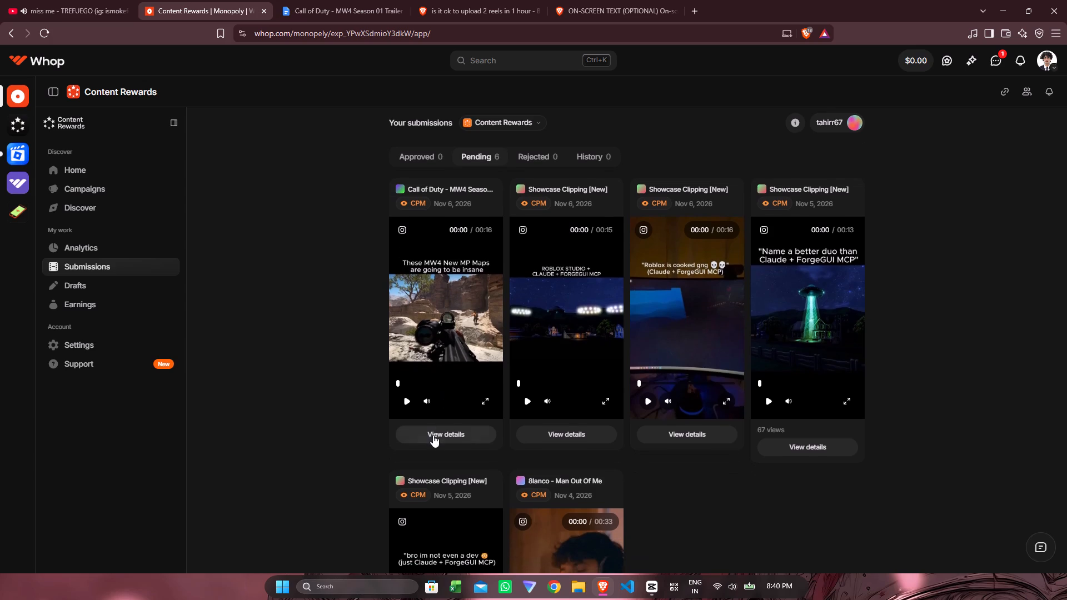
left_click(433, 435)
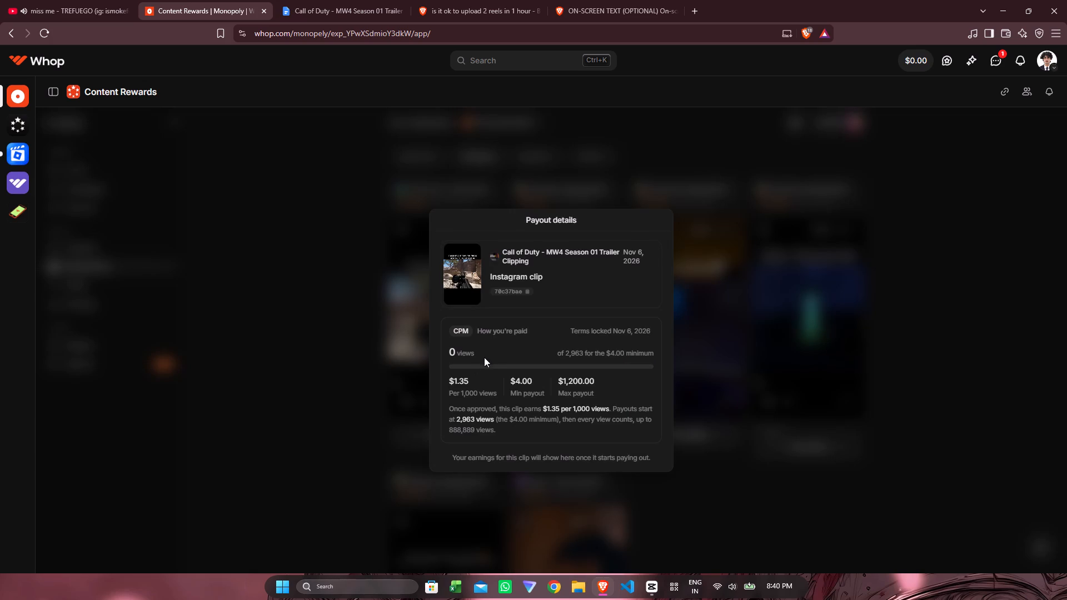
left_click(392, 408)
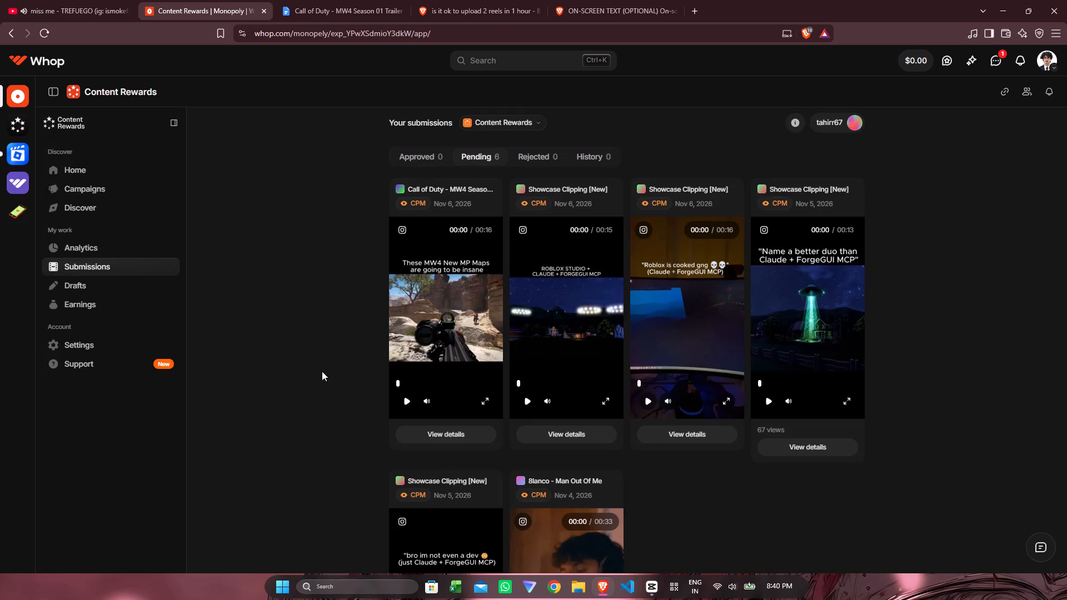
scroll(262, 222, "up", 1)
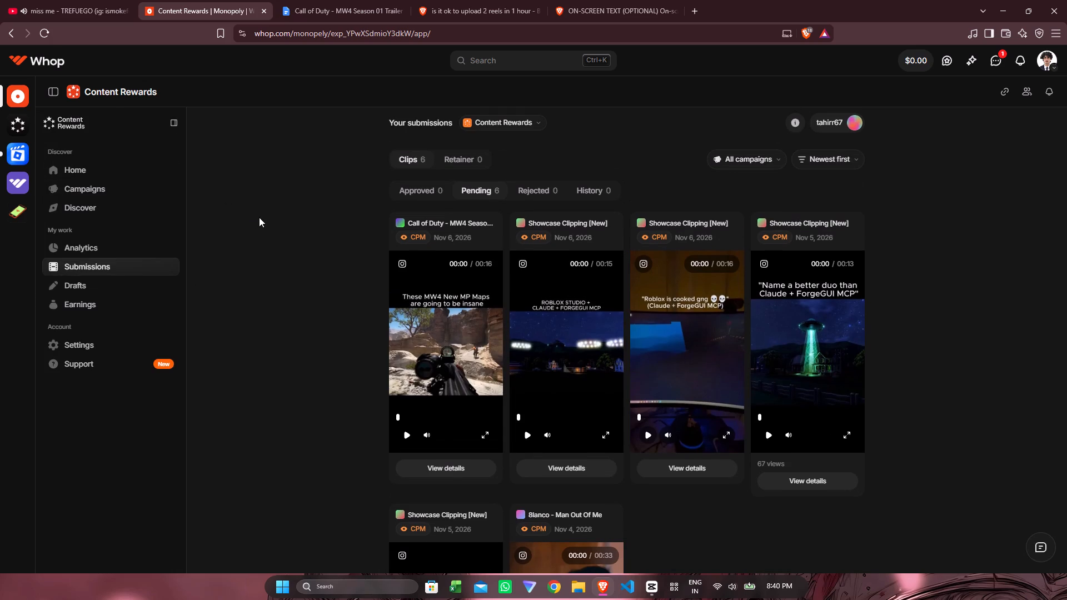
Reload the Whop page, return to the Content Rewards analytics and open the explanation of how performance is tracked.
left_click(48, 35)
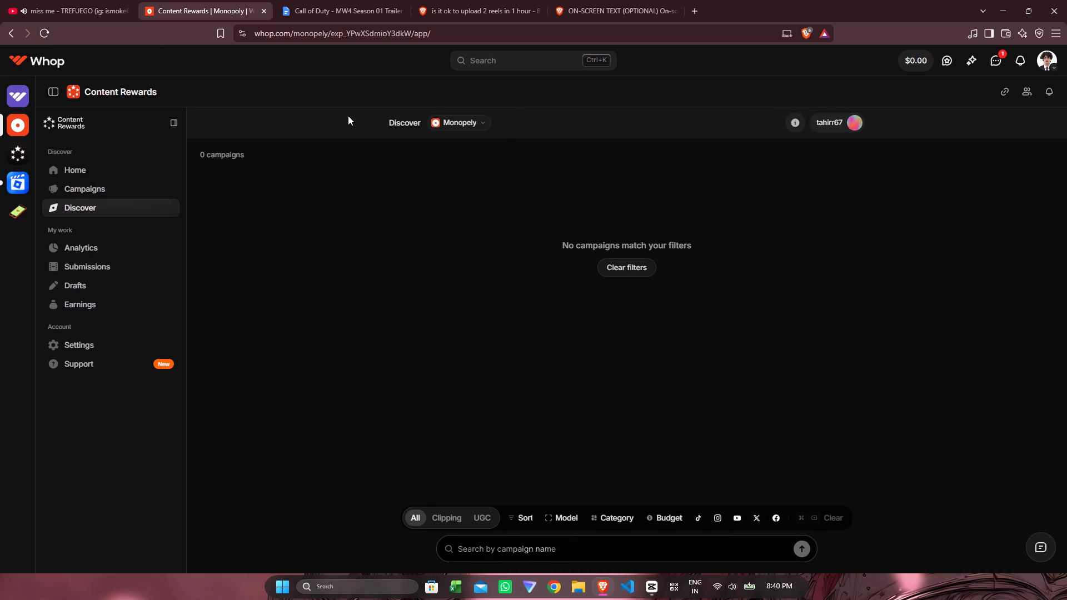
left_click(111, 253)
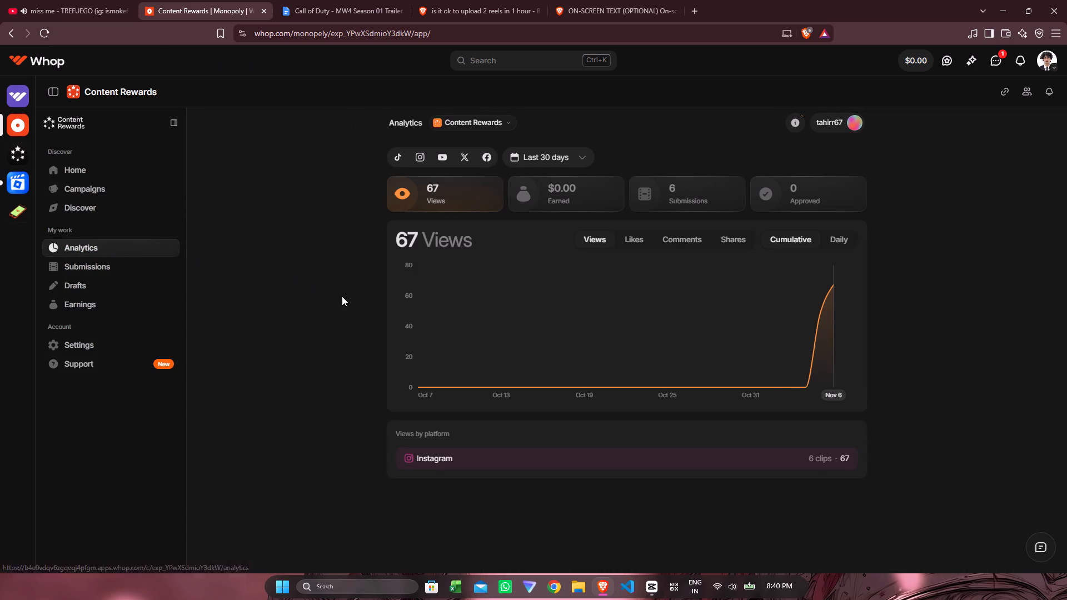
left_click(796, 118)
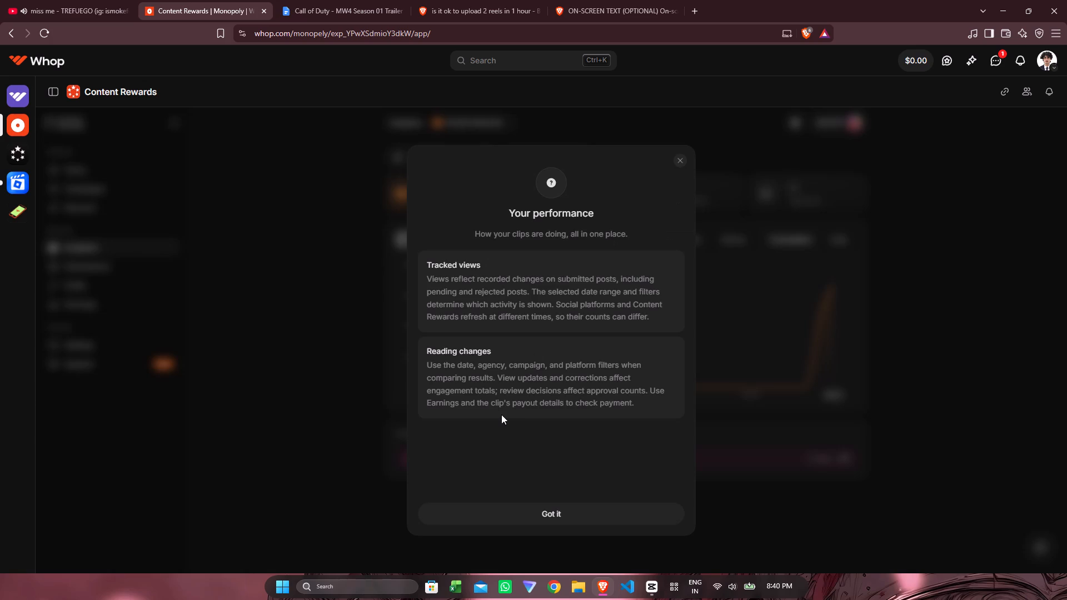
Dismiss the performance explanation and open the Content Rewards account's profile settings.
left_click(518, 506)
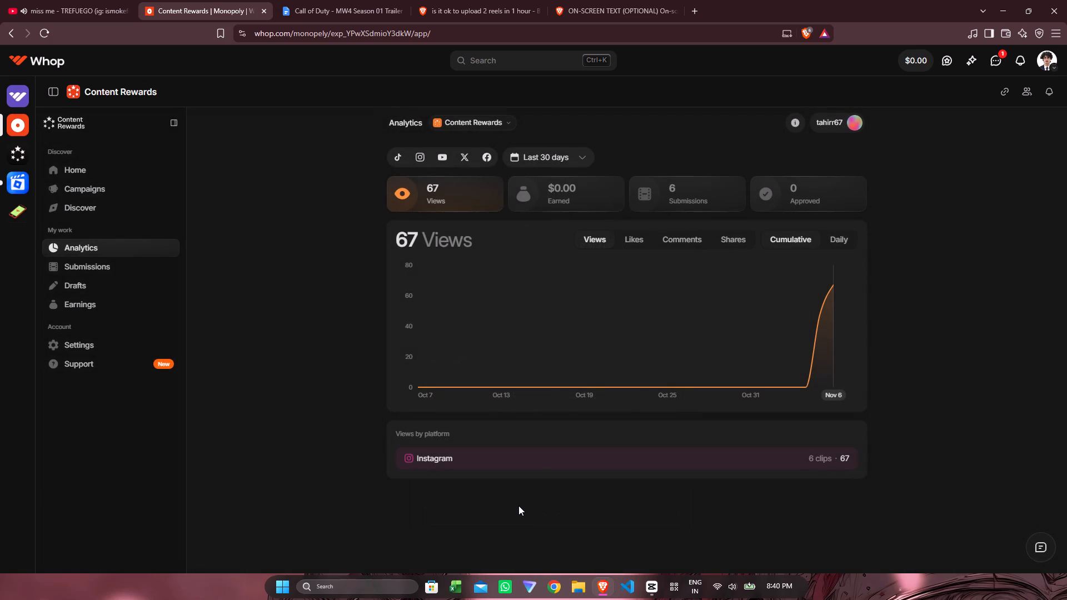
left_click(844, 131)
left_click(844, 131)
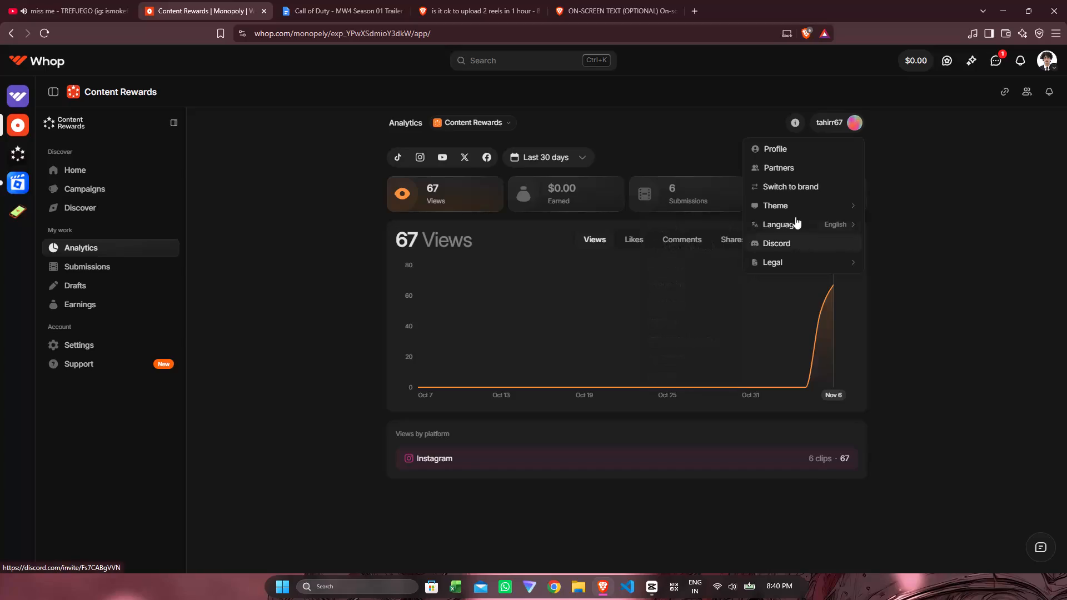
left_click(792, 150)
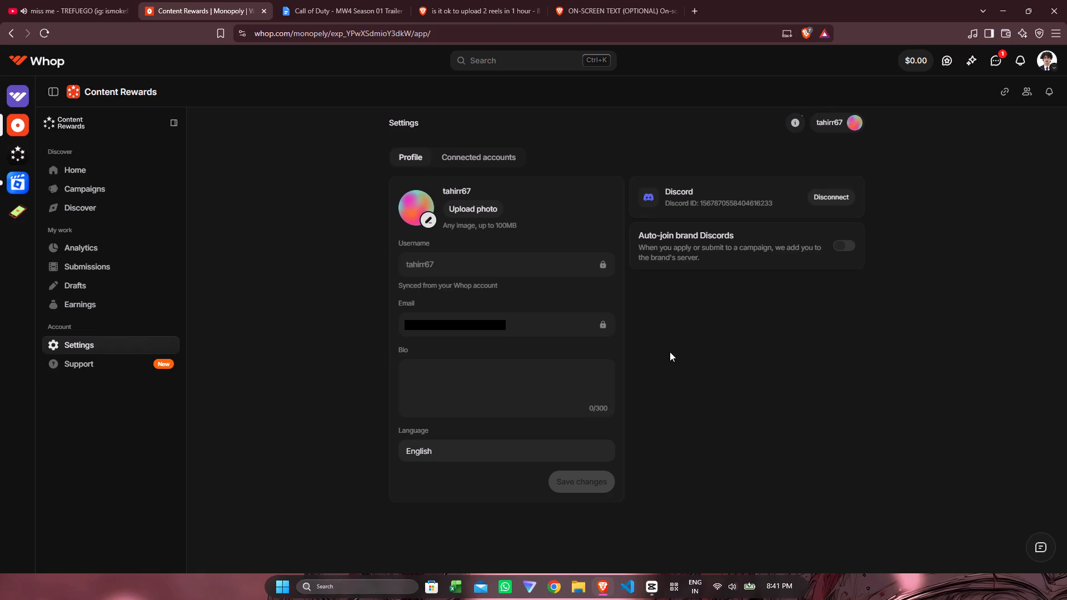
Check the Content Rewards earnings overview and look through the pending clip submissions.
left_click(135, 303)
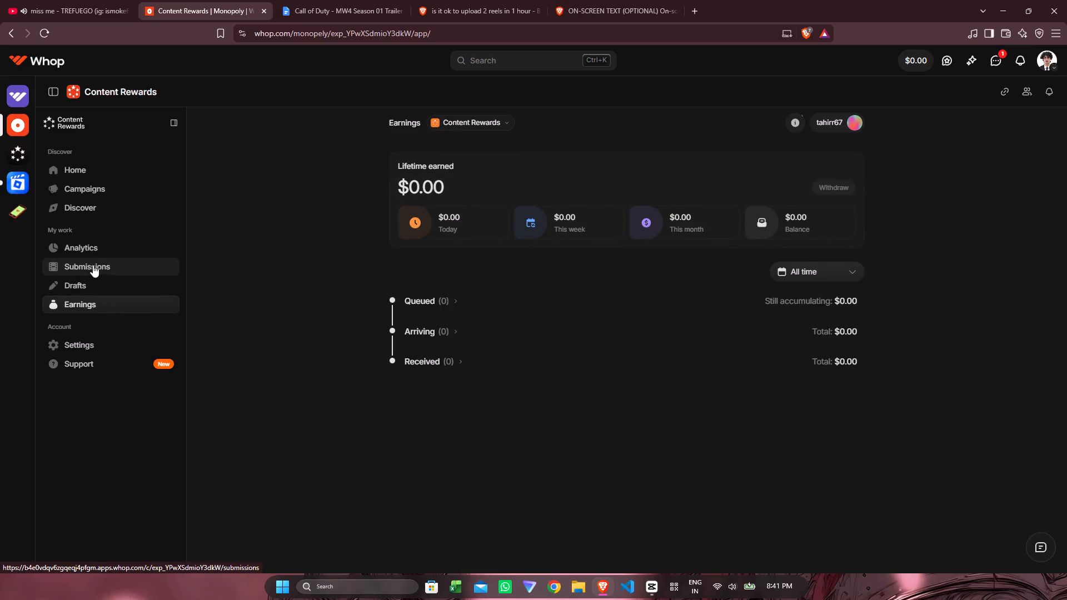
left_click(95, 263)
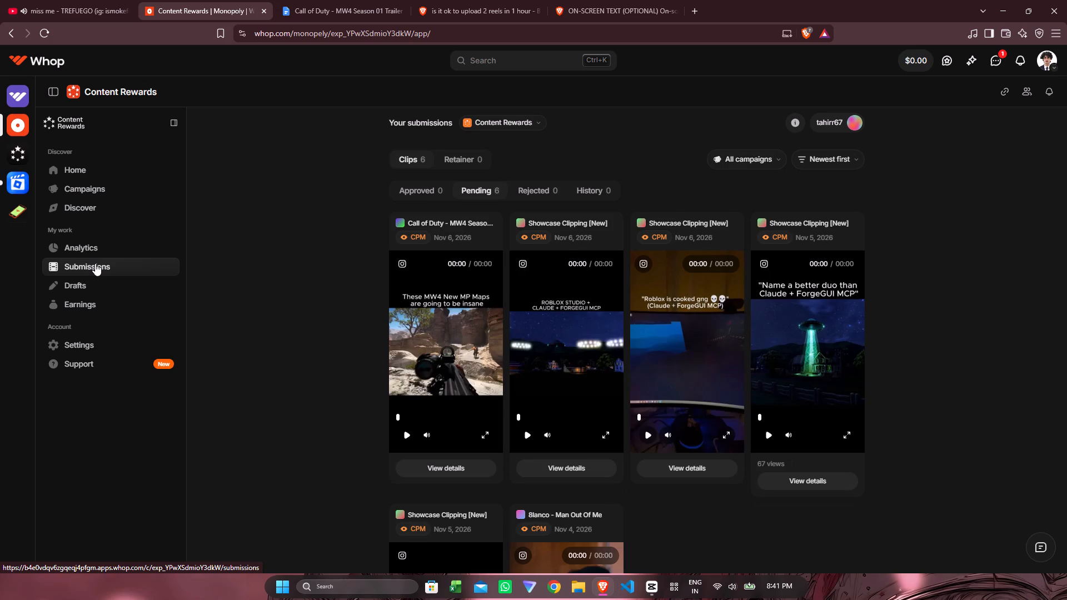
scroll(274, 354, "down", 4)
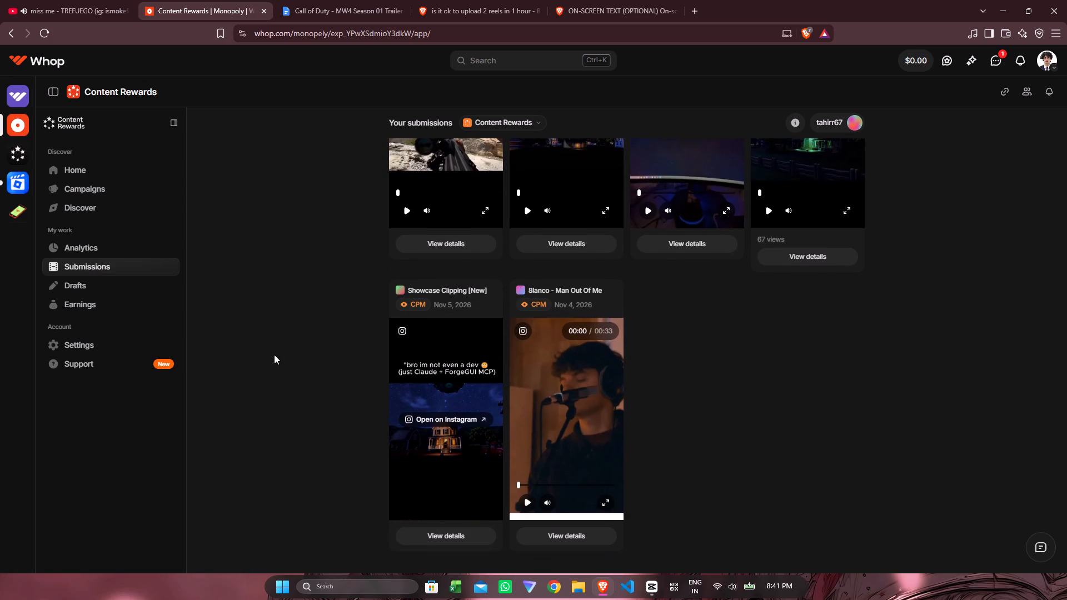
scroll(274, 354, "up", 5)
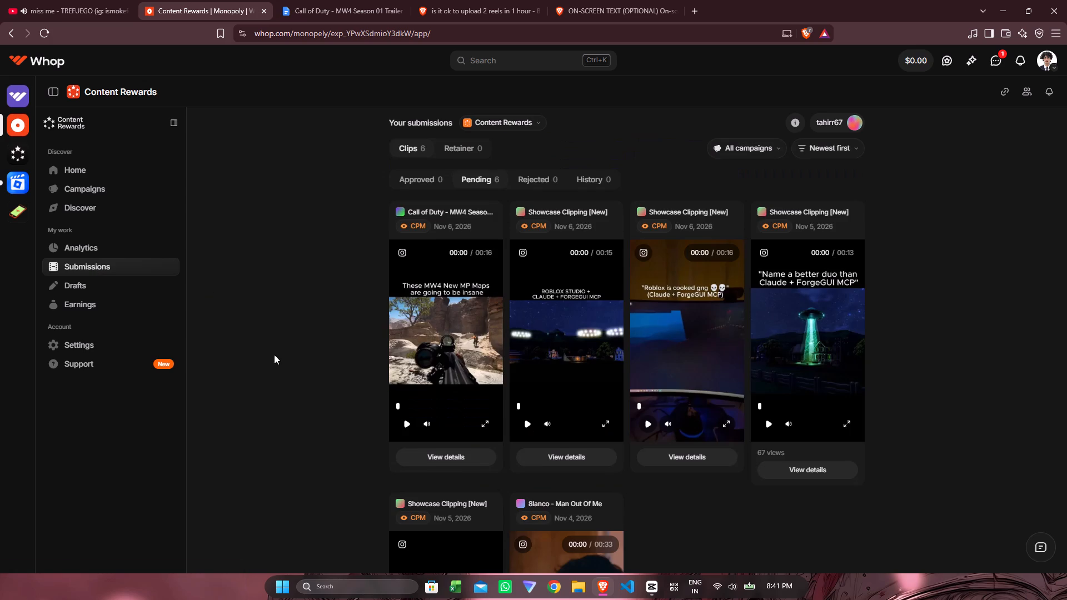
scroll(337, 302, "up", 3)
Open the Content Rewards discover page in a new browser tab and go to its analytics.
left_click(689, 7)
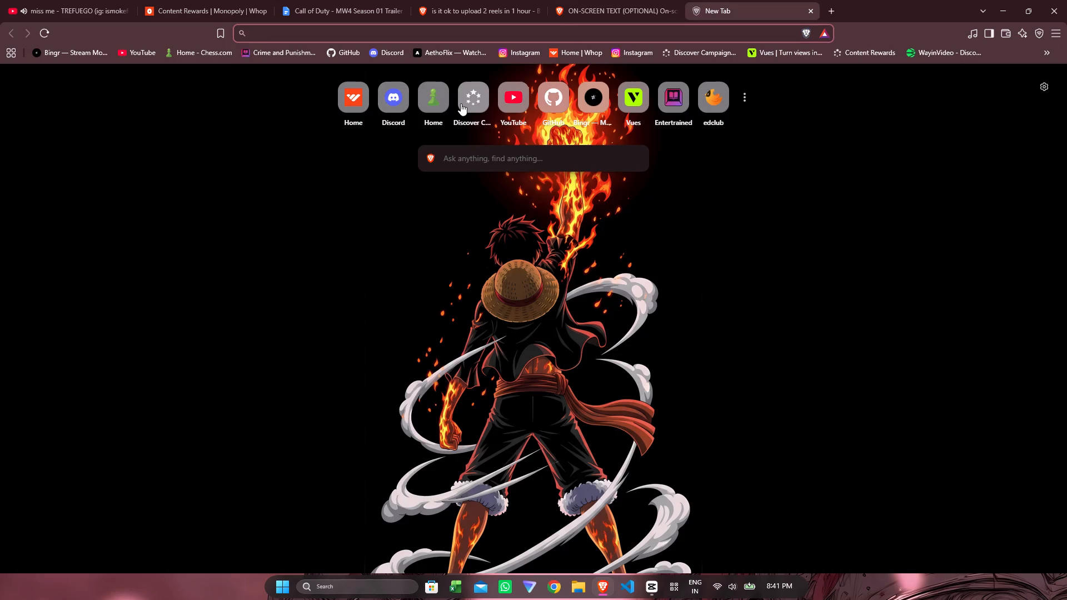
left_click(461, 103)
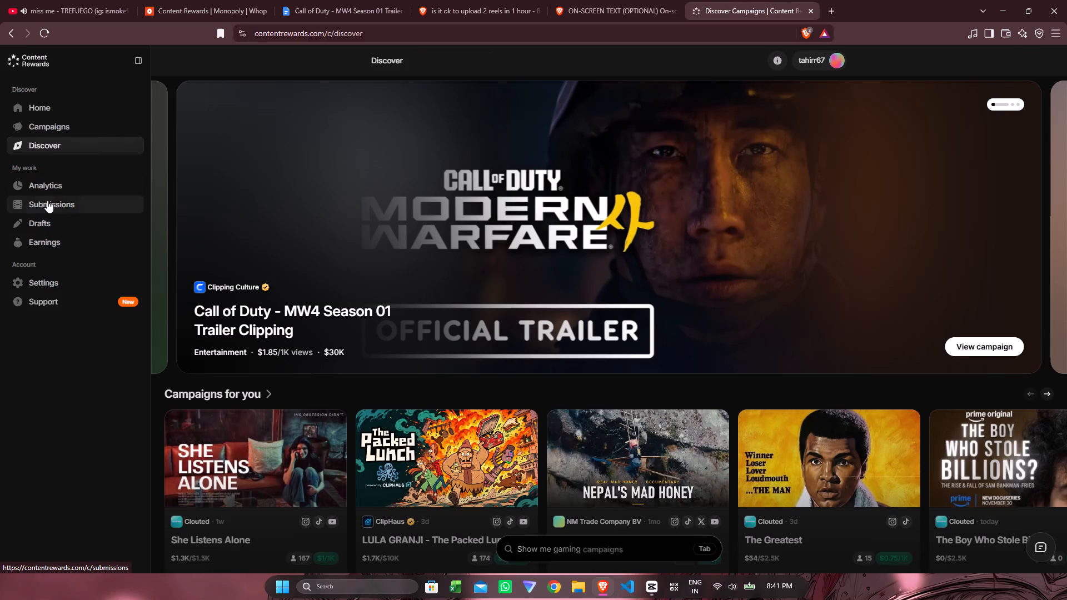
left_click(58, 188)
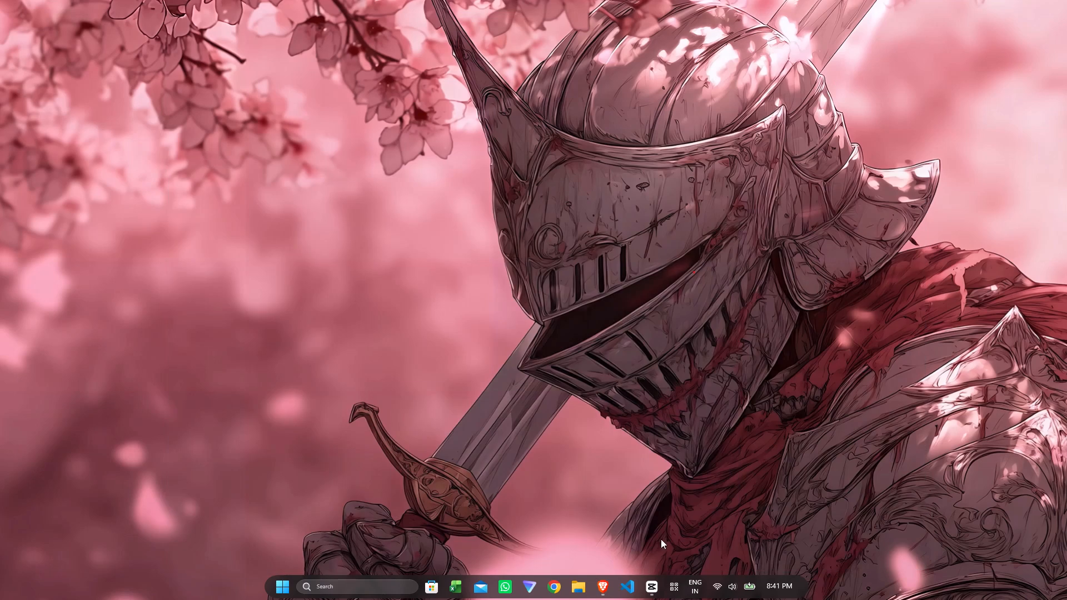
Show the hidden background app icons in the Windows system tray.
left_click(673, 584)
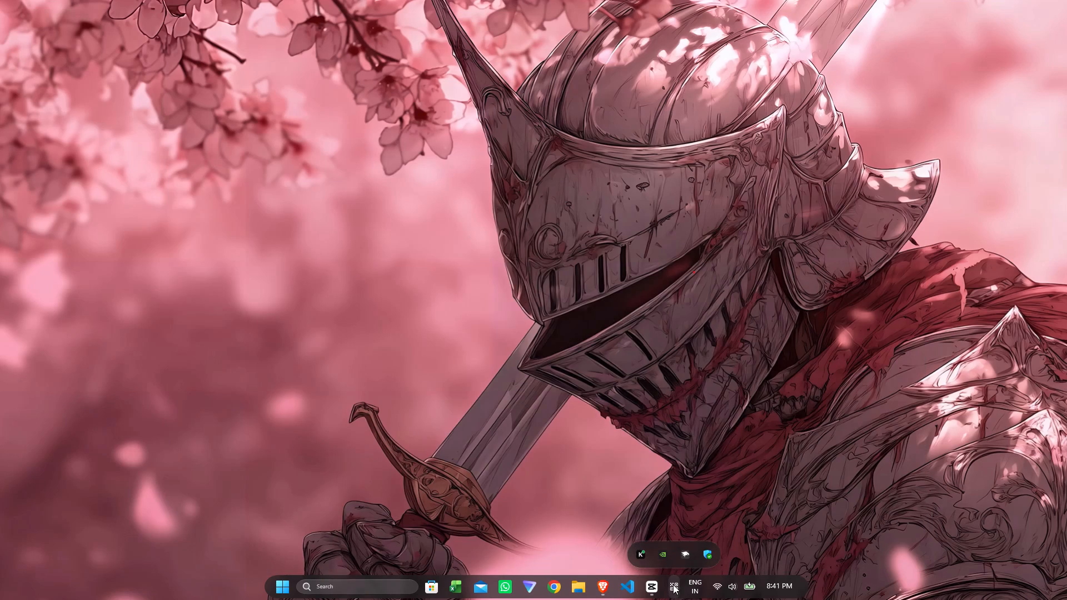